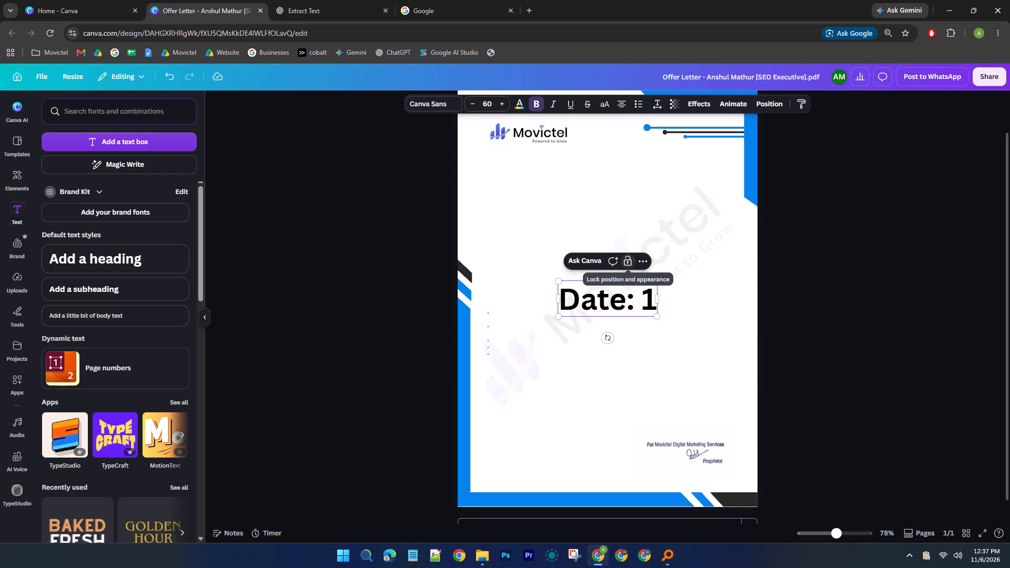
key("BackSpace")
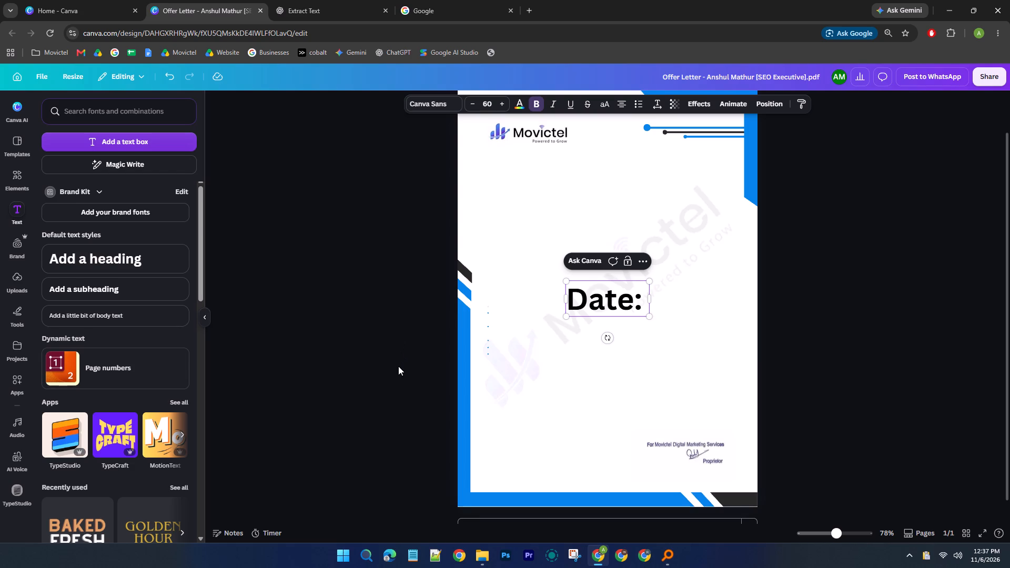
key("1")
key("space")
type("November")
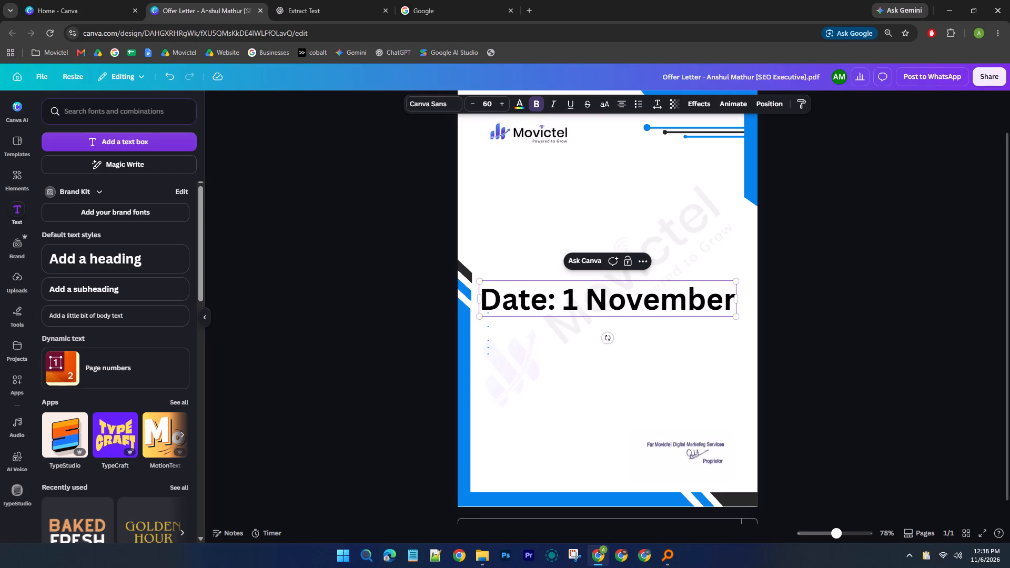
type(", 20")
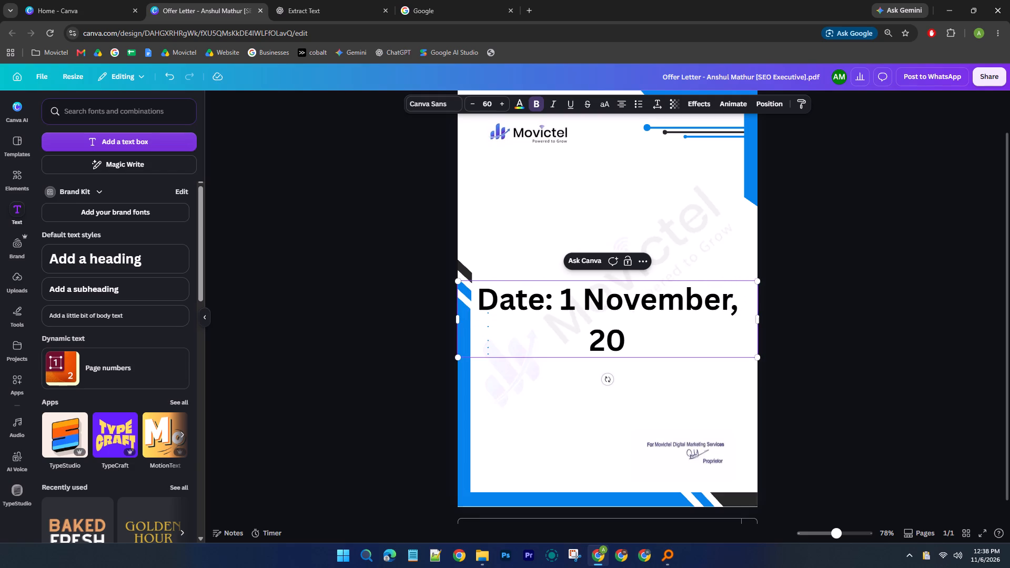
type("26")
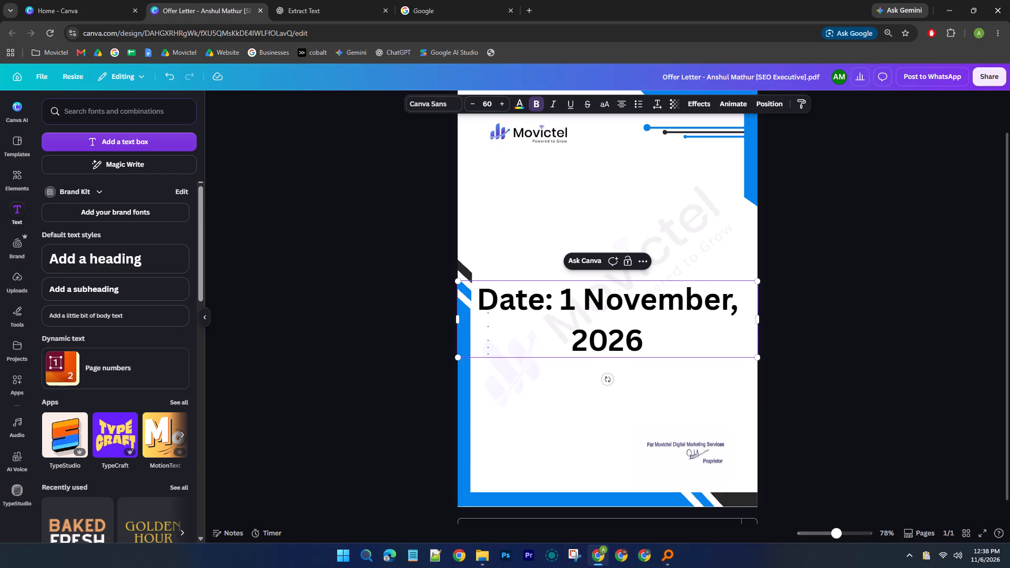
Change the day in the date heading to 2.
left_click_drag(648, 342, 459, 314)
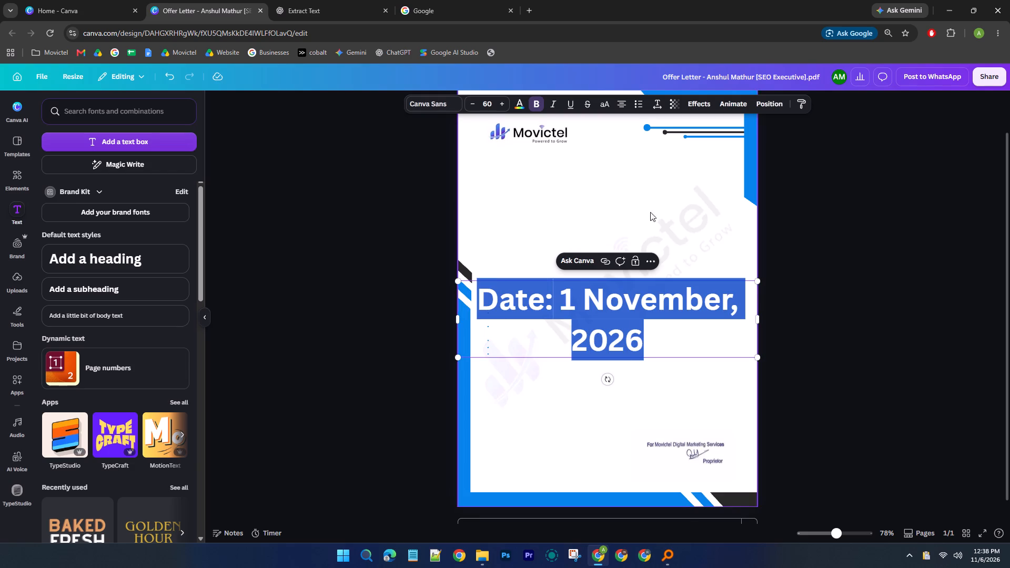
left_click(574, 302)
left_click_drag(561, 297, 574, 298)
key("2")
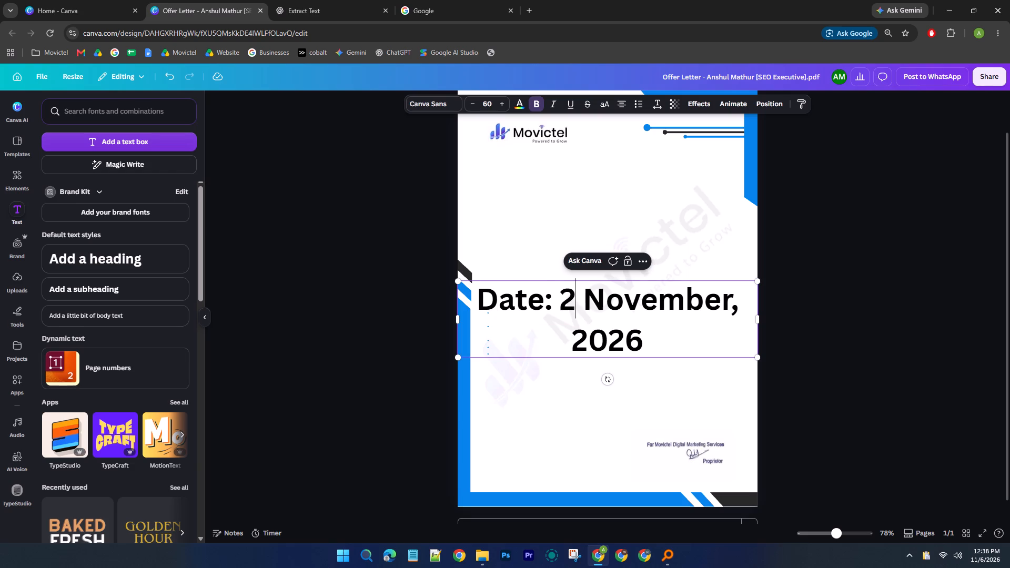
Reduce the font size of the whole date heading to 15.
left_click(623, 334)
left_click_drag(658, 333, 481, 307)
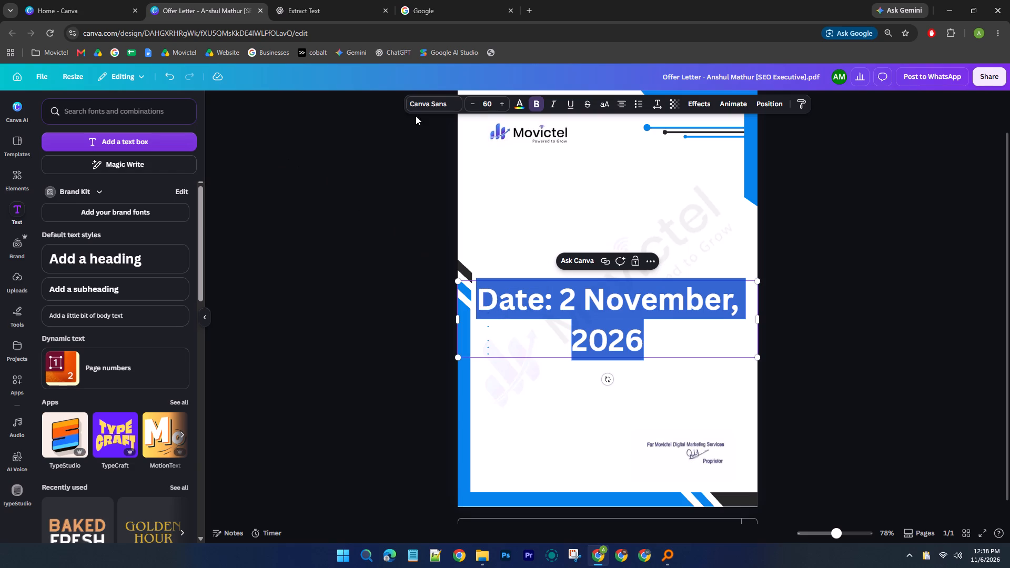
left_click(523, 305)
triple_click(523, 305)
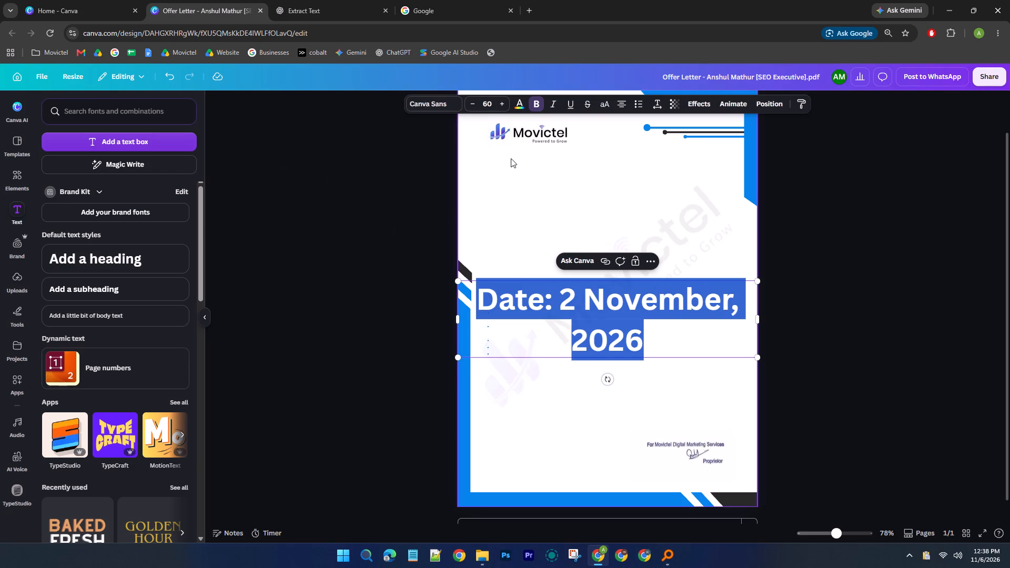
triple_click(472, 103)
triple_click(472, 103)
left_click(472, 103)
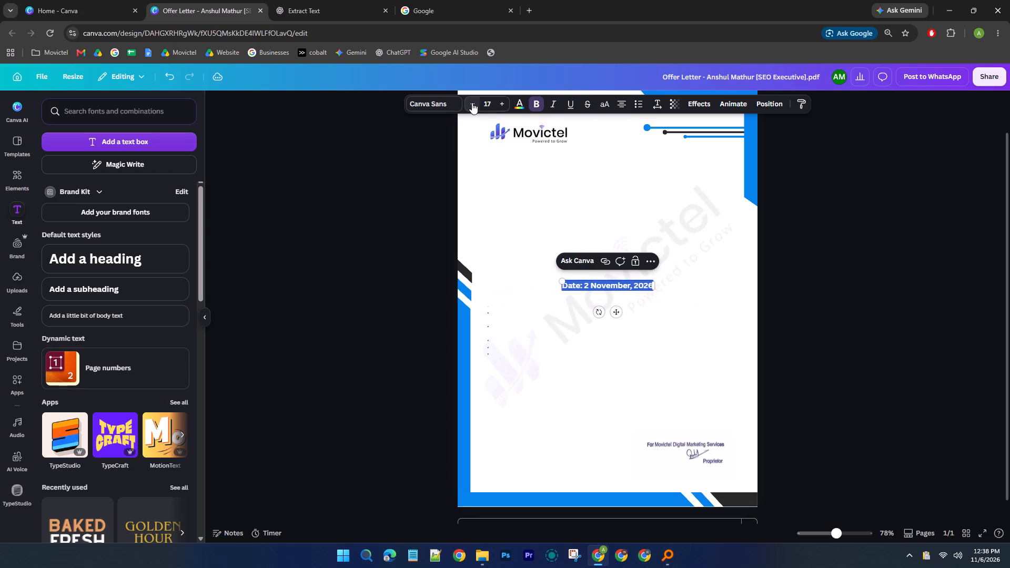
left_click(472, 103)
left_click(745, 333)
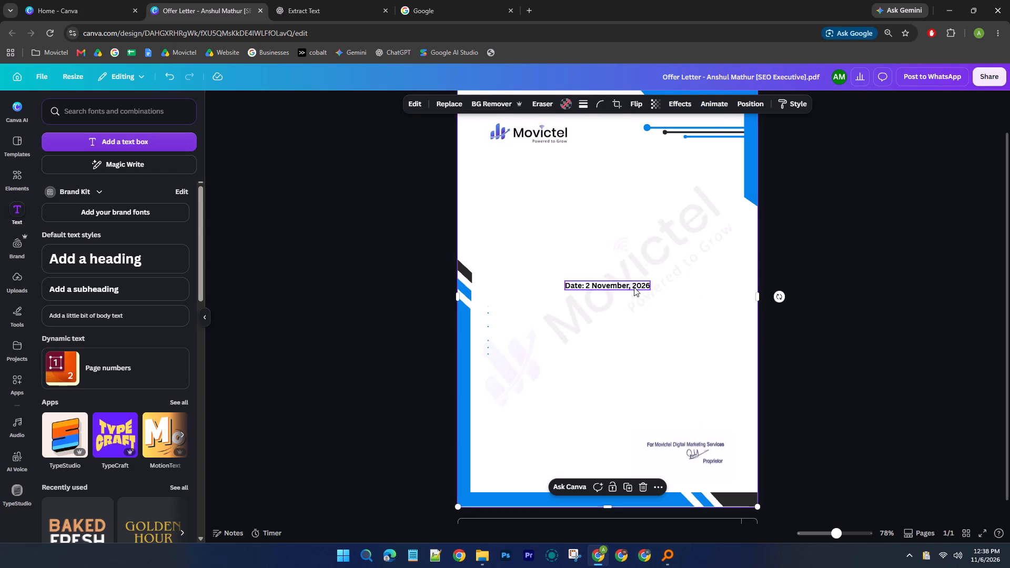
Move the date text to the upper right of the letter page, below the decorative header lines.
left_click_drag(634, 287, 709, 195)
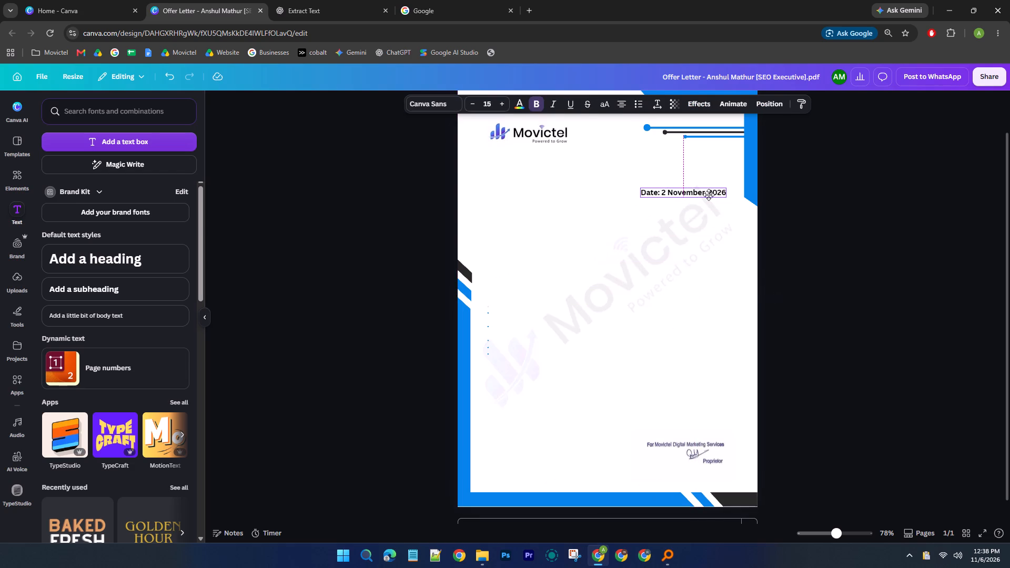
left_click_drag(709, 195, 710, 181)
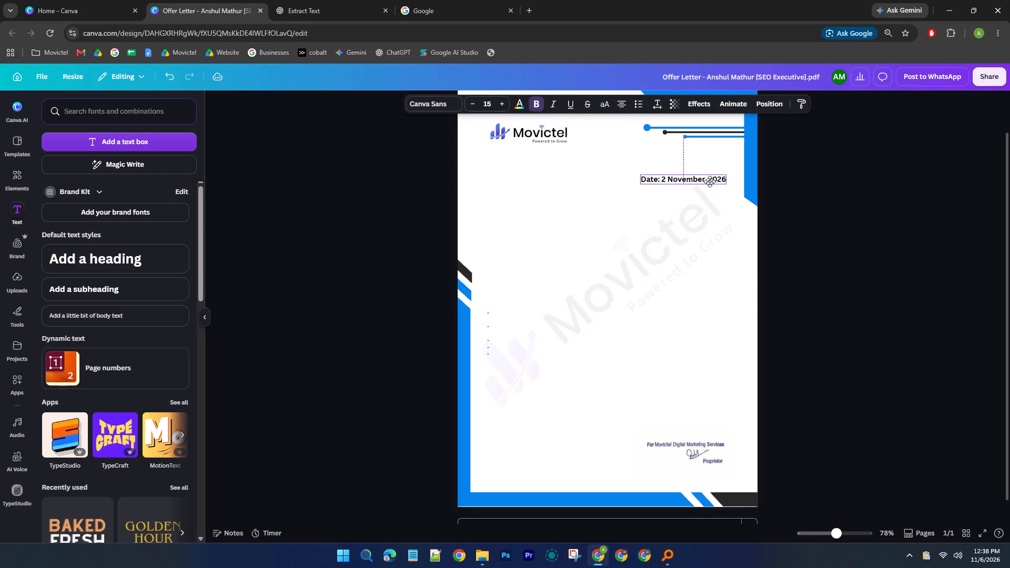
left_click_drag(710, 181, 710, 182)
Insert a recently used square shape, flatten it into a rectangle and place it so it fully covers the Movictel header logo.
left_click(499, 135)
scroll(365, 197, "up", 2)
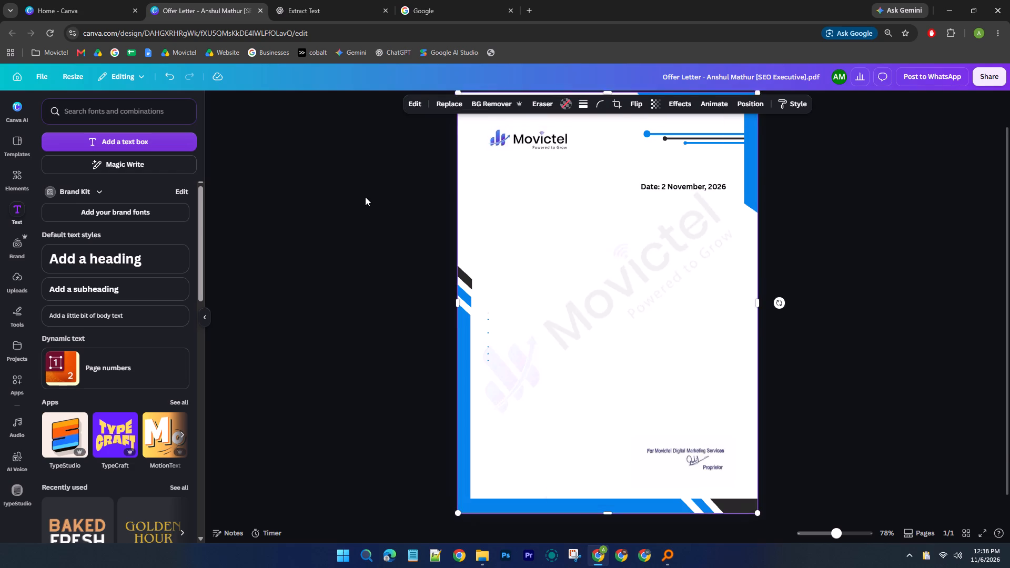
left_click(534, 189)
left_click(17, 171)
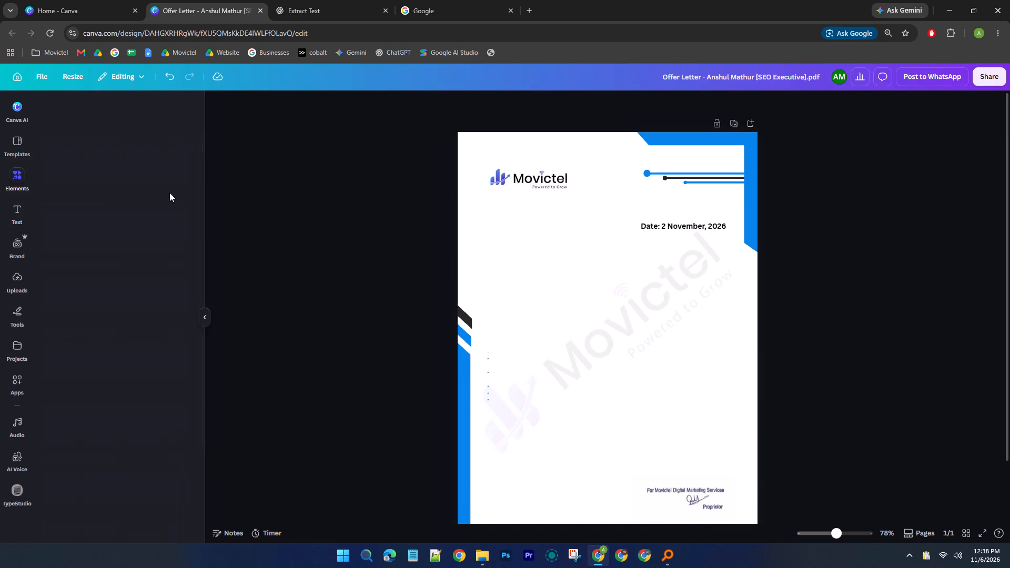
left_click(66, 176)
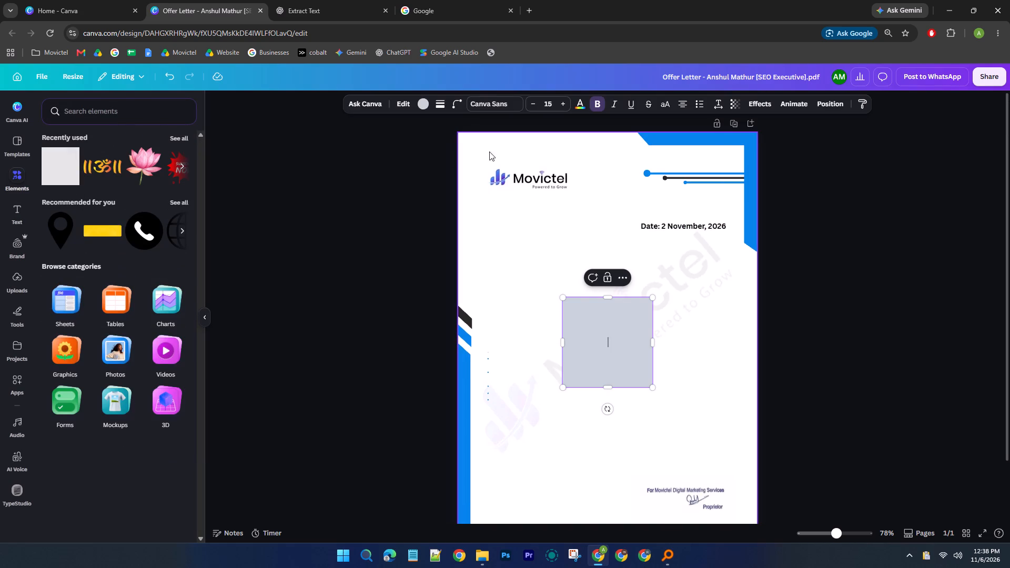
left_click_drag(654, 297, 641, 369)
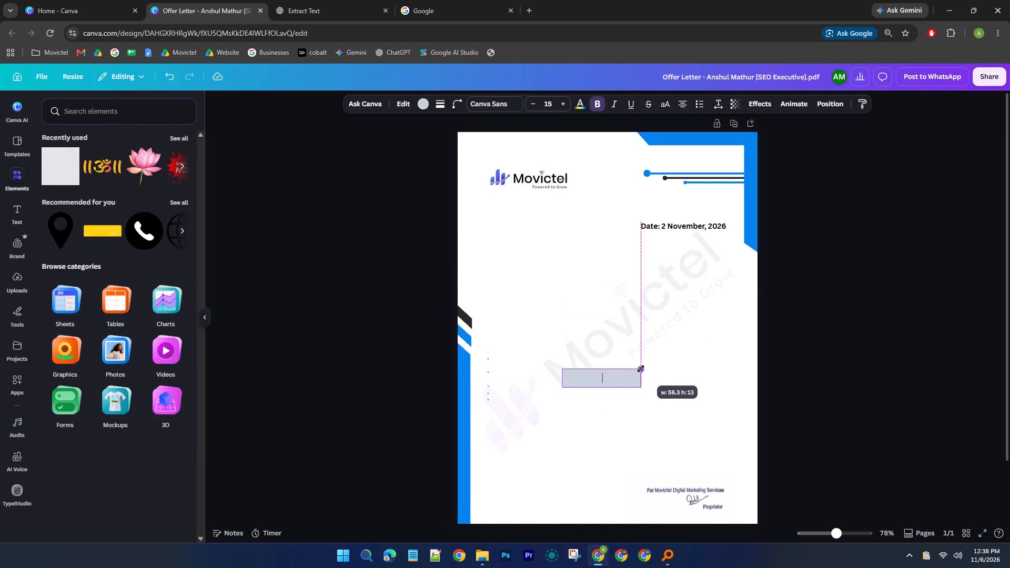
left_click_drag(641, 369, 633, 362)
left_click_drag(605, 409, 539, 189)
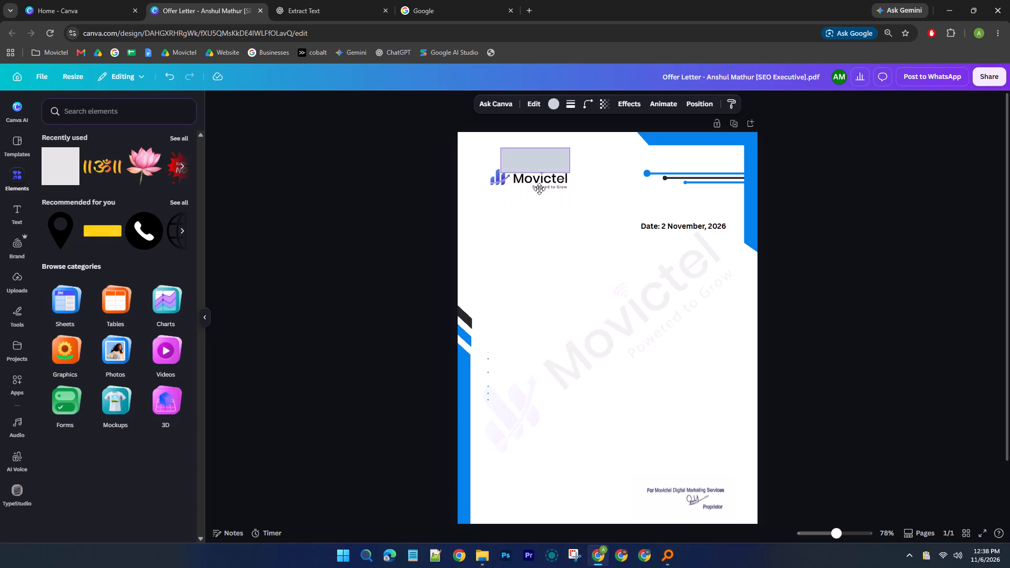
left_click_drag(539, 189, 531, 212)
left_click_drag(558, 187, 560, 187)
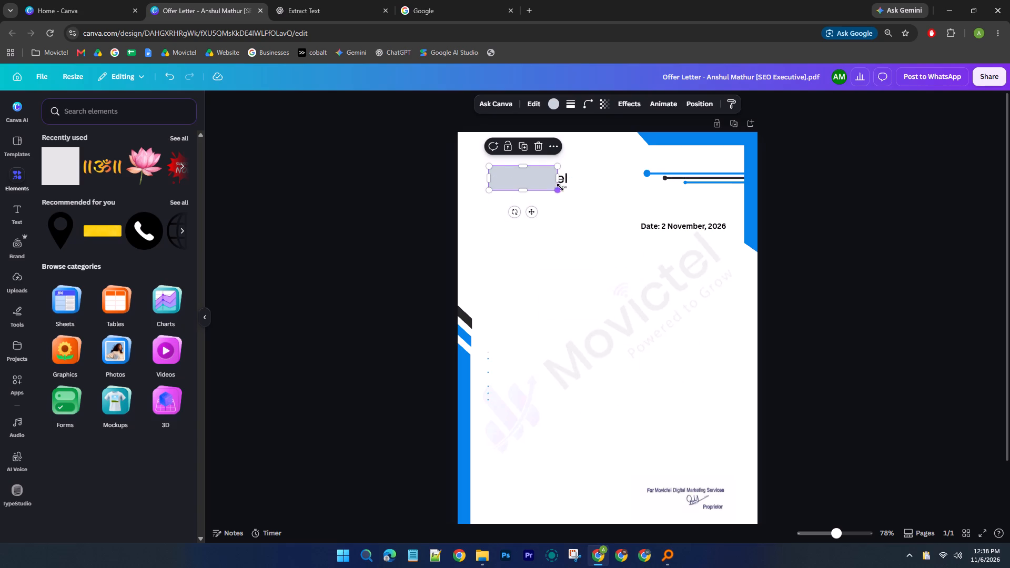
left_click_drag(560, 187, 572, 190)
left_click(957, 203)
Fill the rectangle covering the header logo with white.
left_click(529, 180)
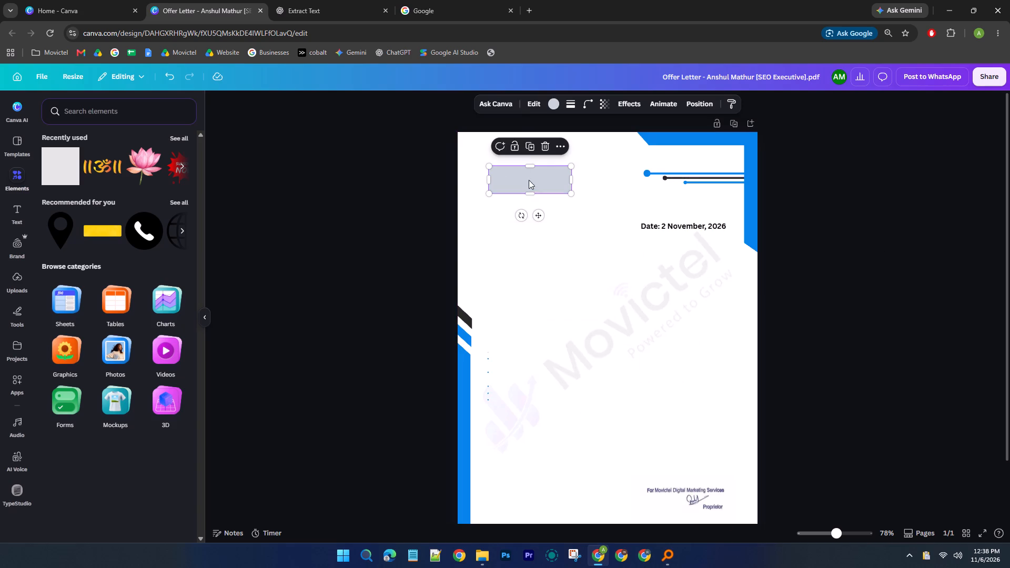
left_click(548, 106)
left_click(59, 212)
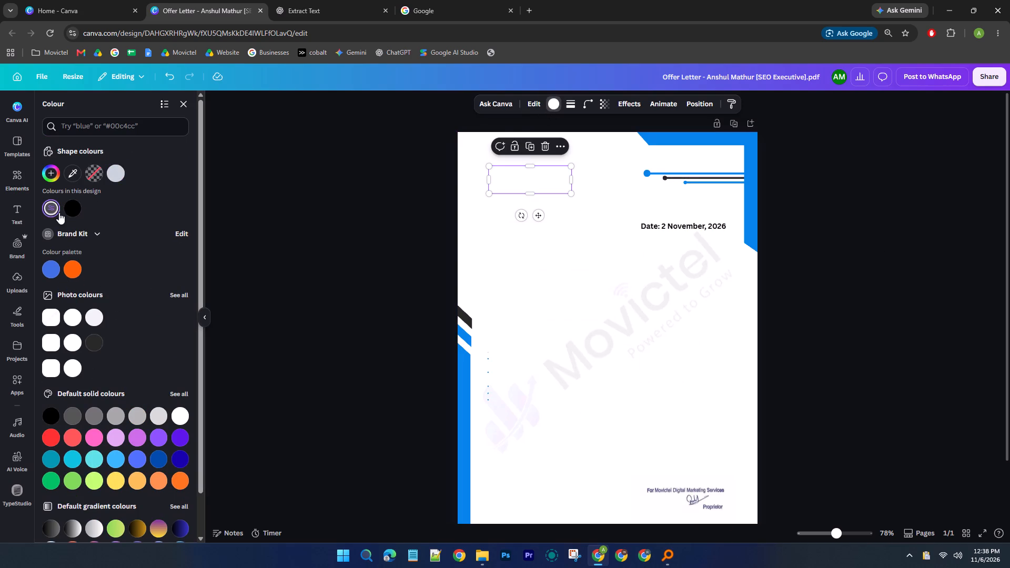
double_click(328, 209)
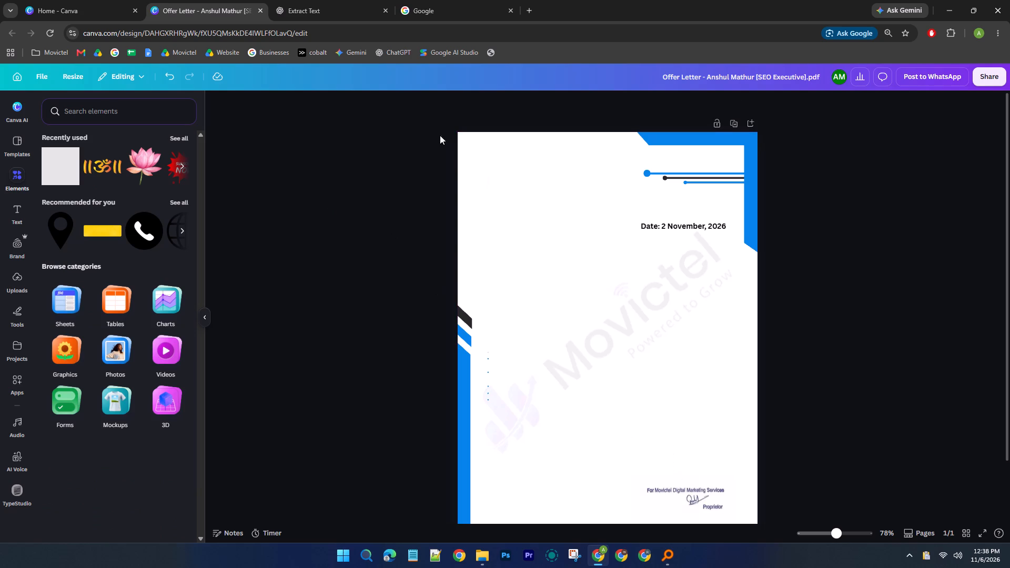
Duplicate the white rectangle, then position and enlarge the copy to cover the proprietor signature stamp near the page bottom.
left_click(521, 173)
key("ctrl+c")
key("ctrl+v")
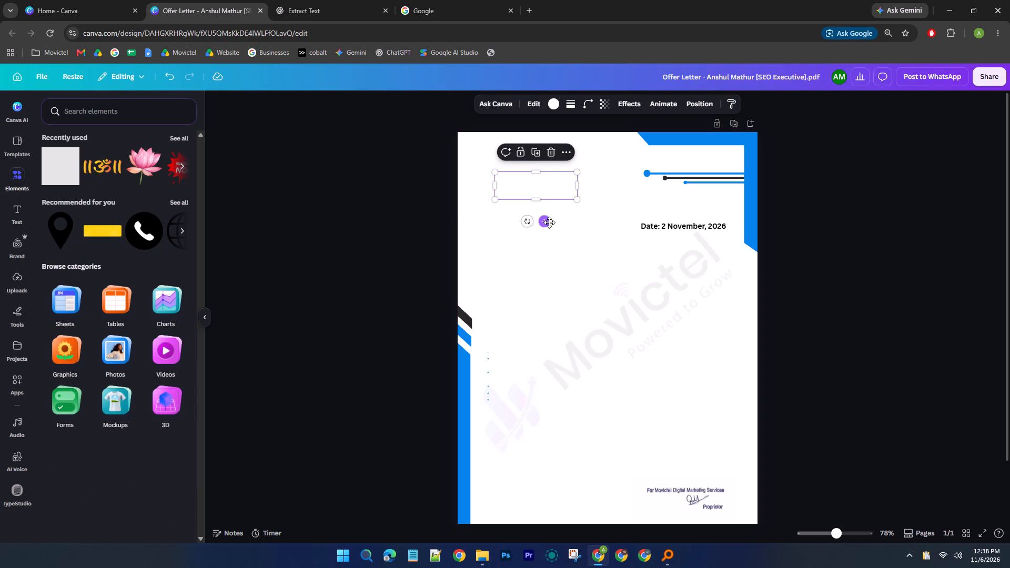
left_click_drag(549, 222, 699, 530)
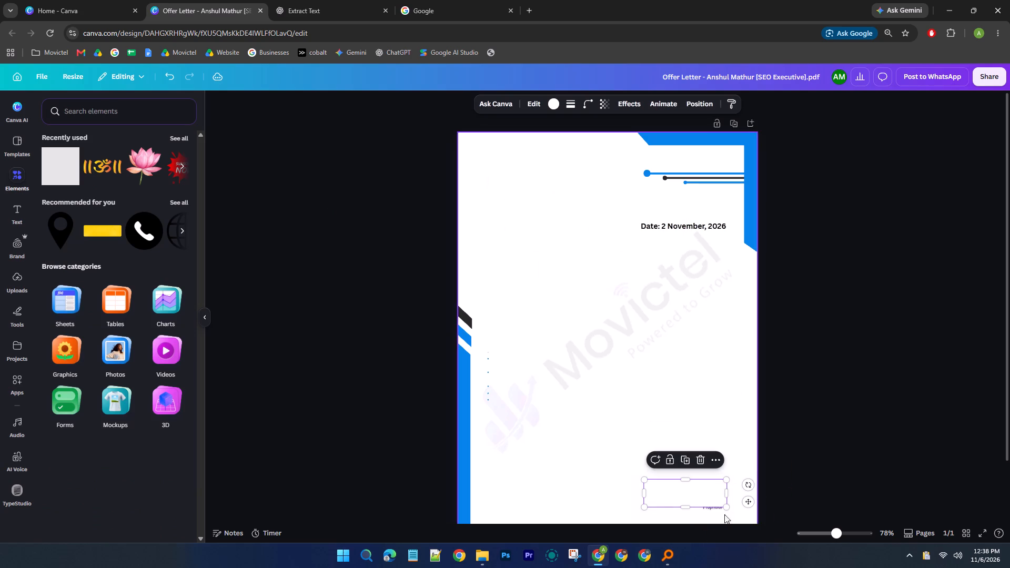
left_click_drag(726, 509, 732, 514)
left_click(811, 454)
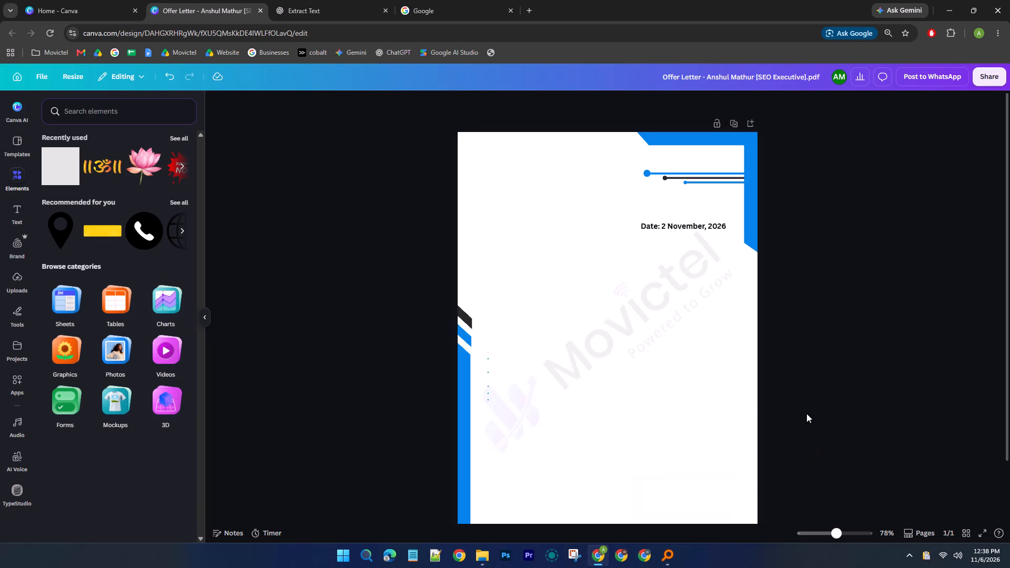
Insert the blue-and-black Movictel logo from the uploaded images onto the letter page.
left_click(10, 276)
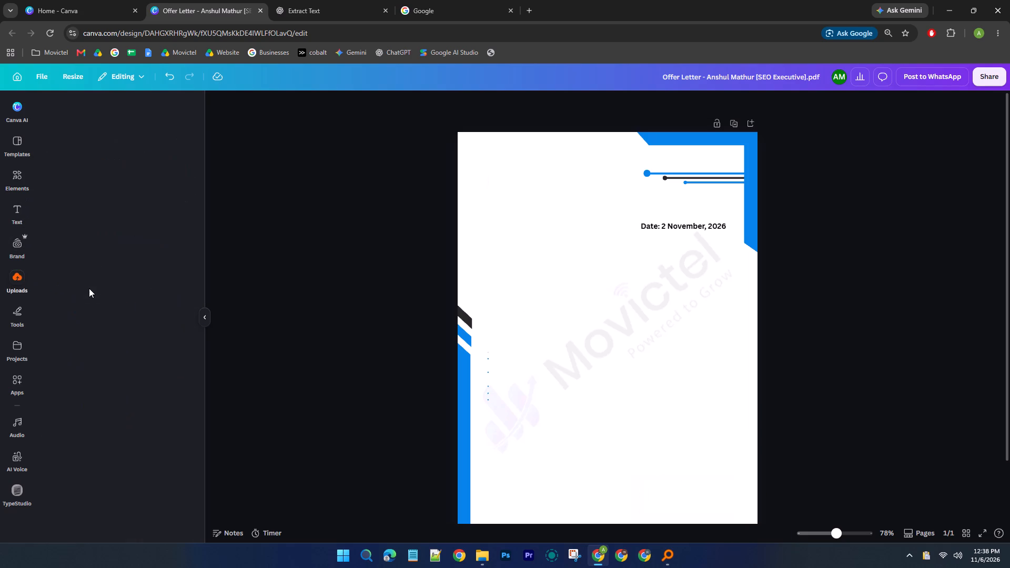
scroll(90, 288, "down", 10)
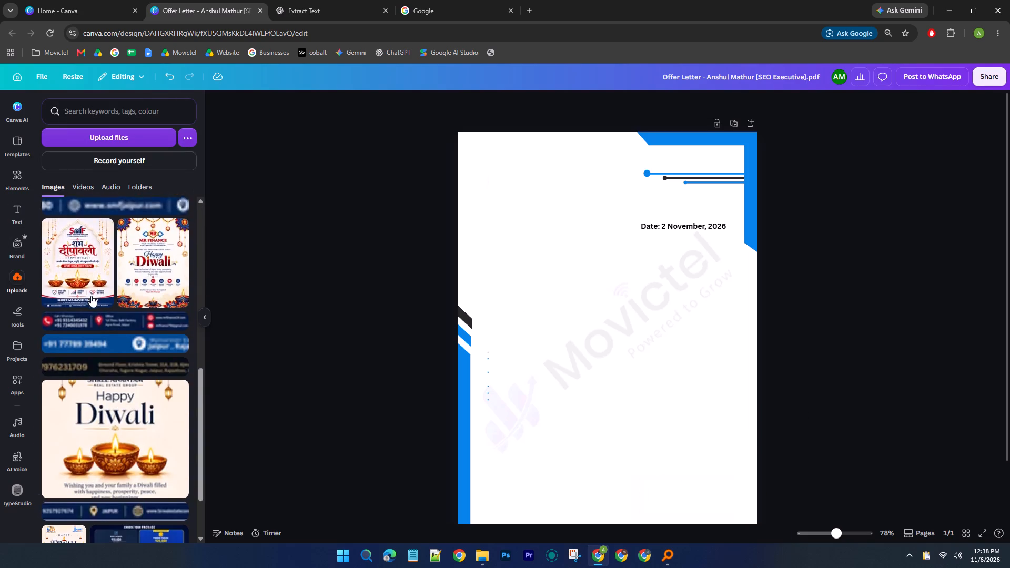
scroll(91, 296, "down", 16)
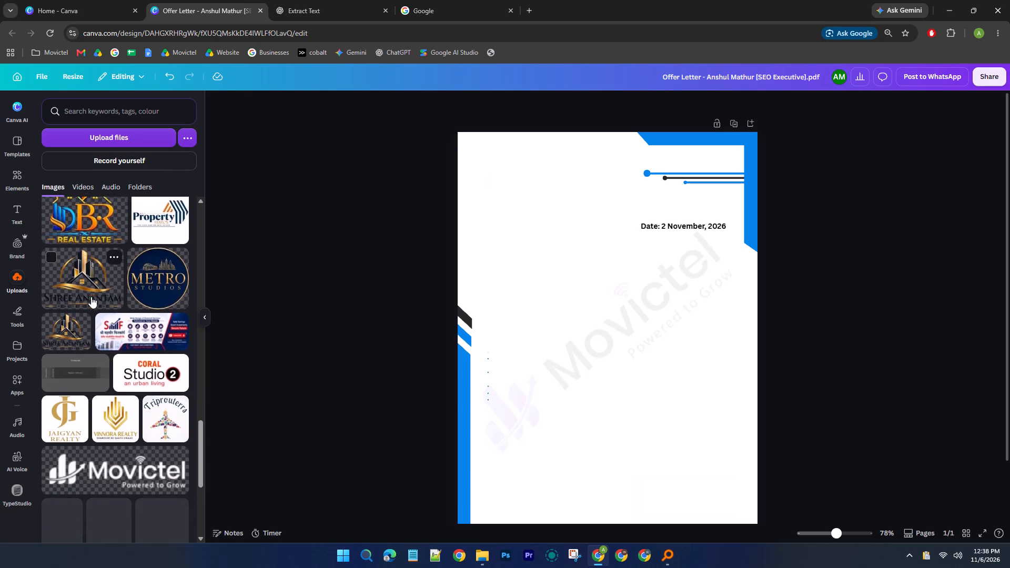
scroll(91, 297, "down", 8)
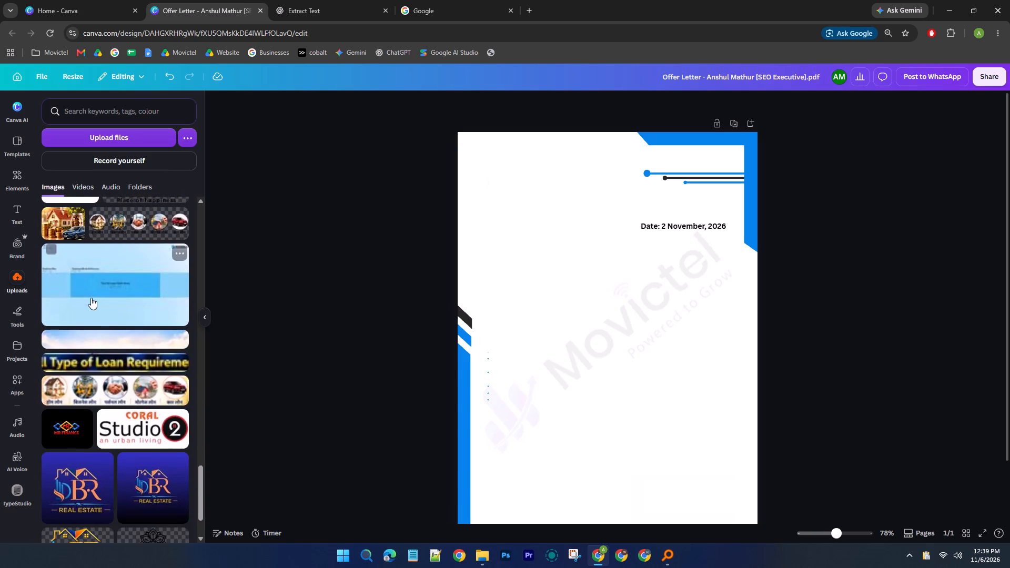
scroll(91, 298, "down", 16)
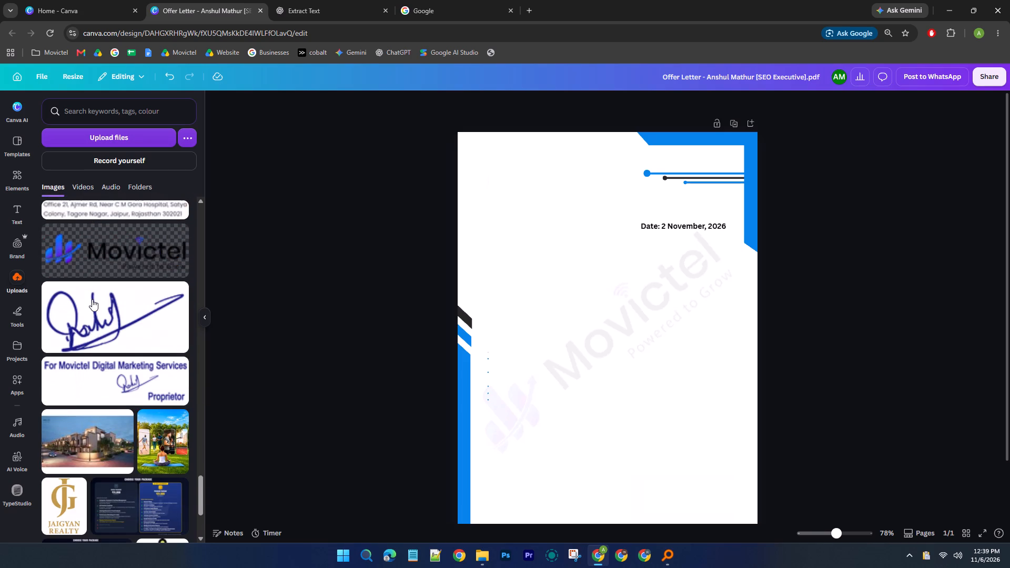
left_click(138, 245)
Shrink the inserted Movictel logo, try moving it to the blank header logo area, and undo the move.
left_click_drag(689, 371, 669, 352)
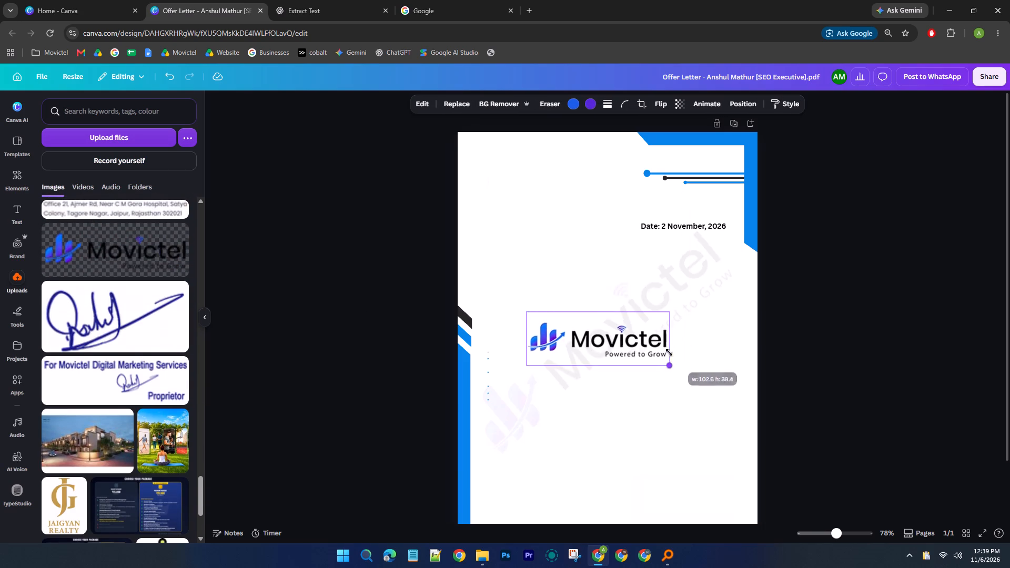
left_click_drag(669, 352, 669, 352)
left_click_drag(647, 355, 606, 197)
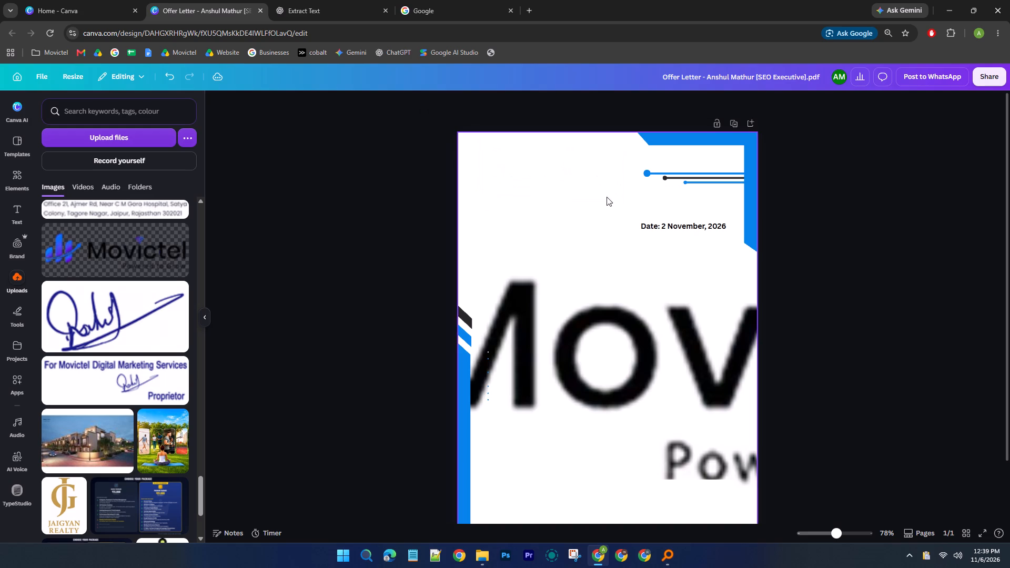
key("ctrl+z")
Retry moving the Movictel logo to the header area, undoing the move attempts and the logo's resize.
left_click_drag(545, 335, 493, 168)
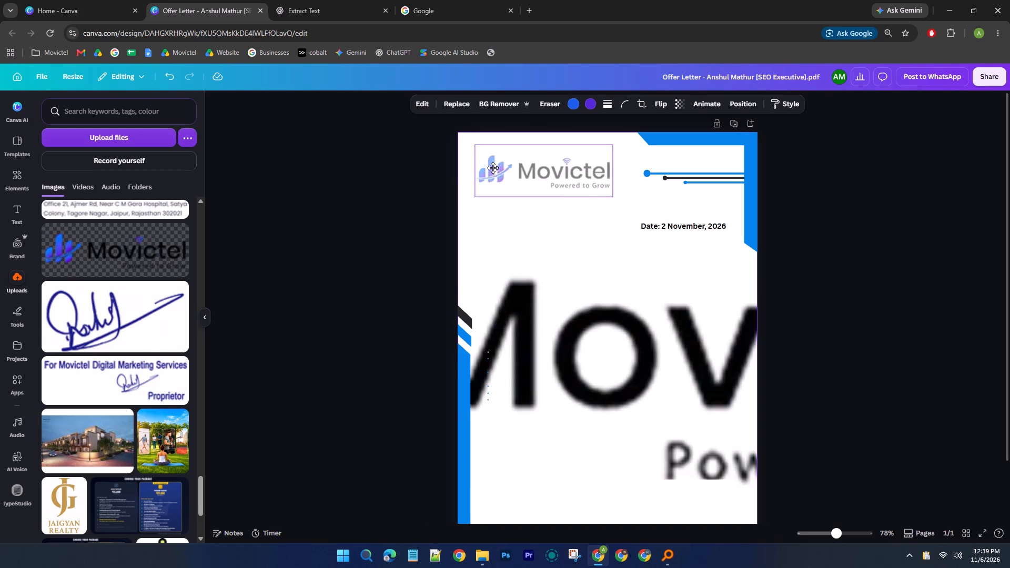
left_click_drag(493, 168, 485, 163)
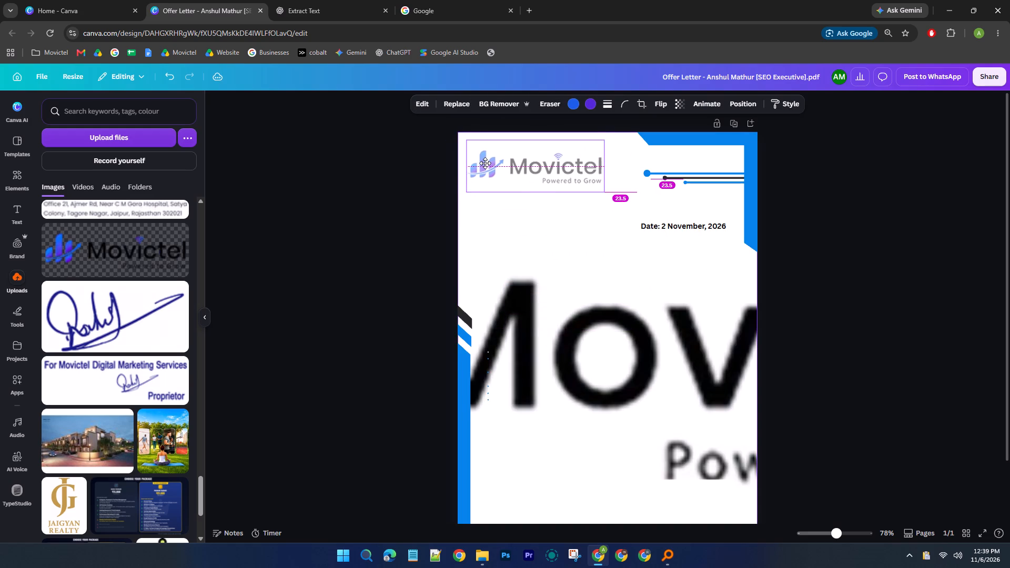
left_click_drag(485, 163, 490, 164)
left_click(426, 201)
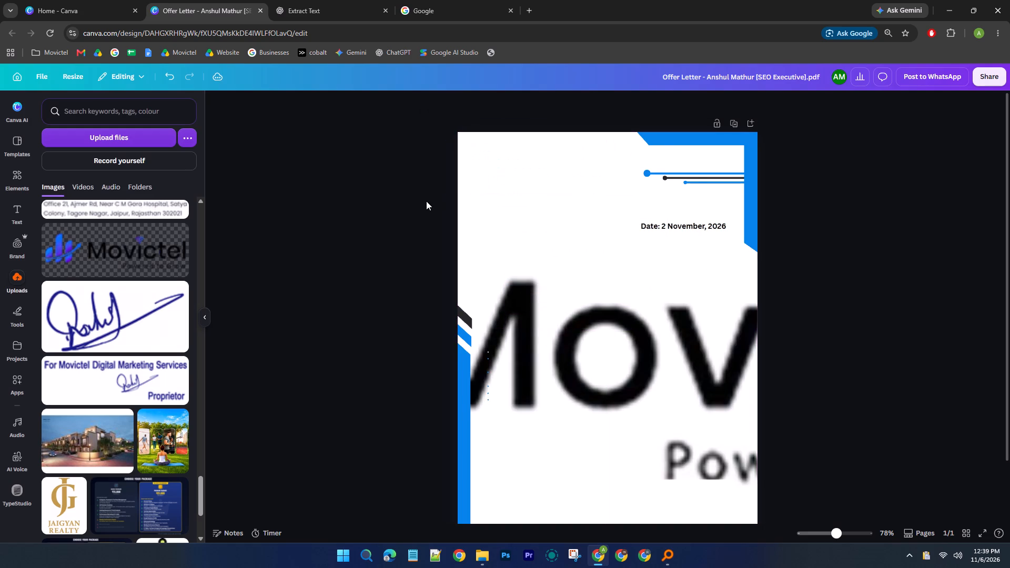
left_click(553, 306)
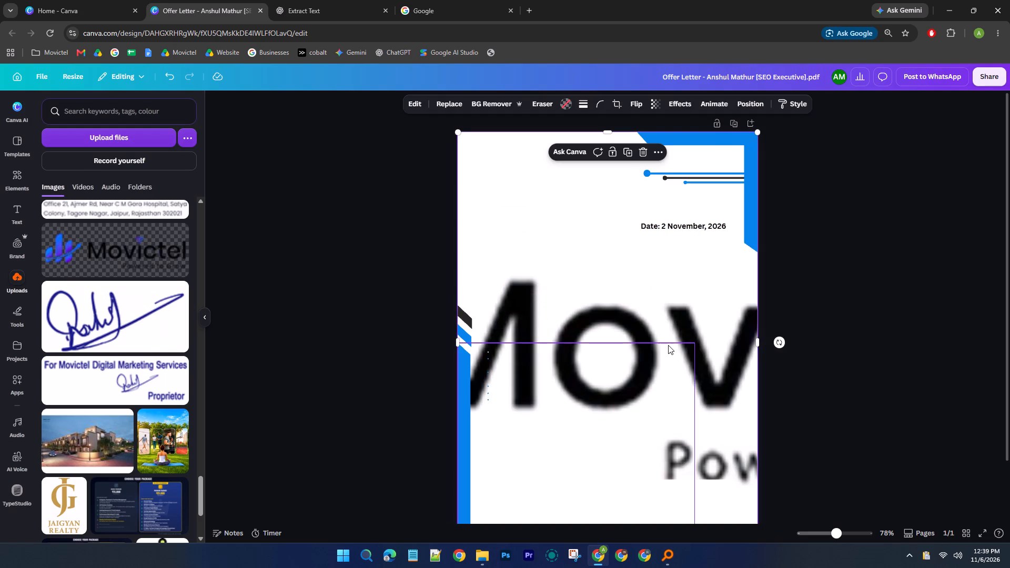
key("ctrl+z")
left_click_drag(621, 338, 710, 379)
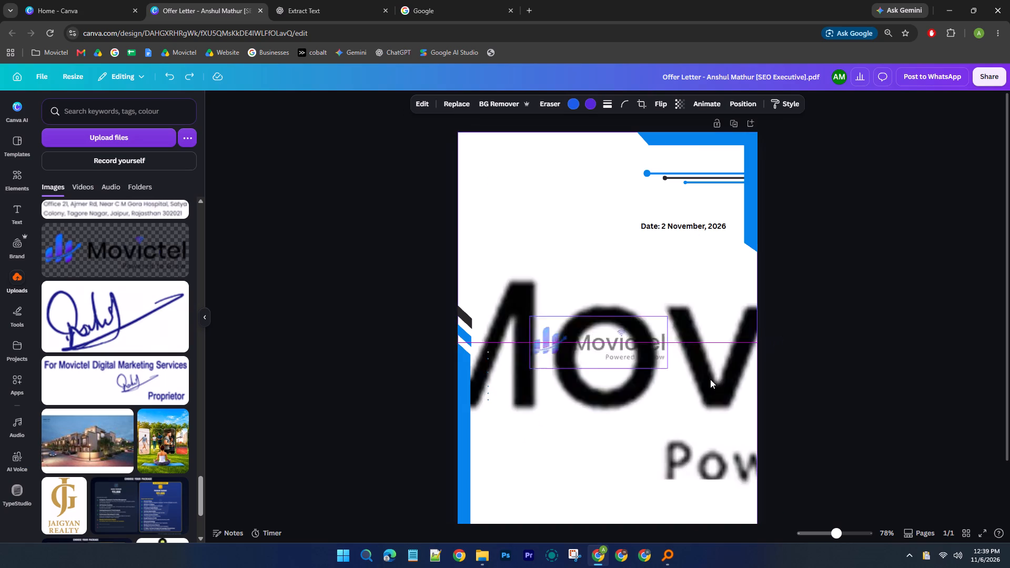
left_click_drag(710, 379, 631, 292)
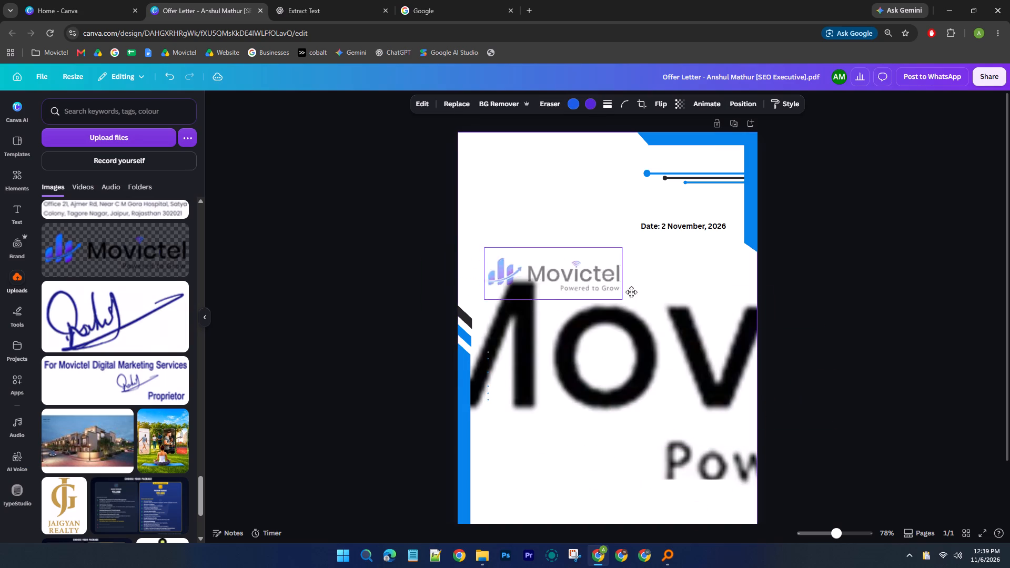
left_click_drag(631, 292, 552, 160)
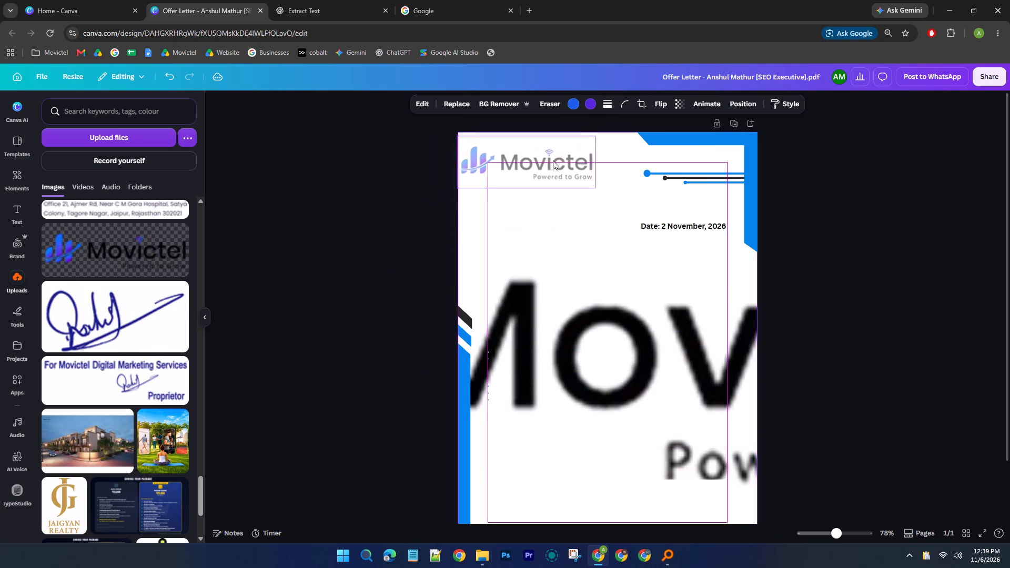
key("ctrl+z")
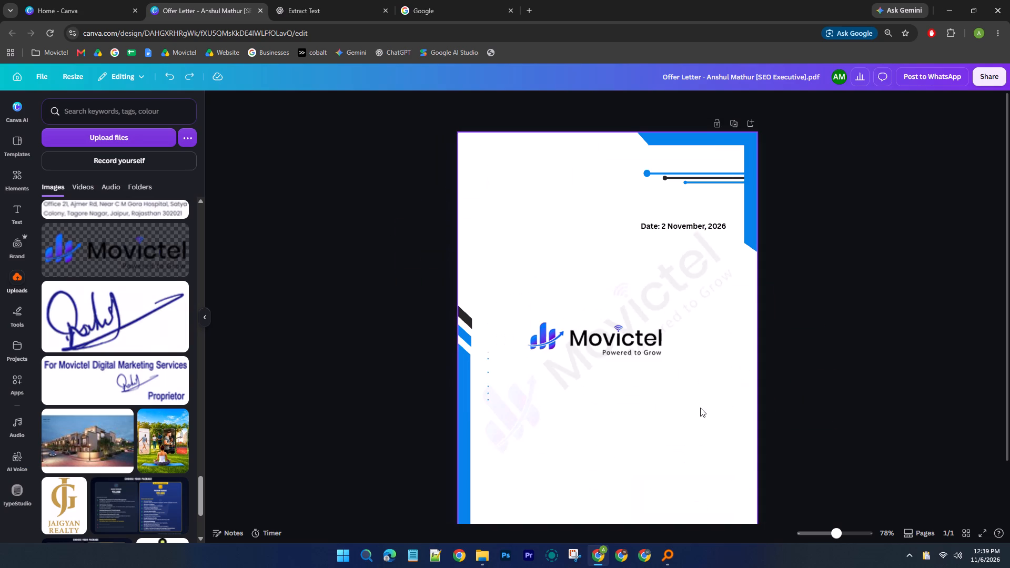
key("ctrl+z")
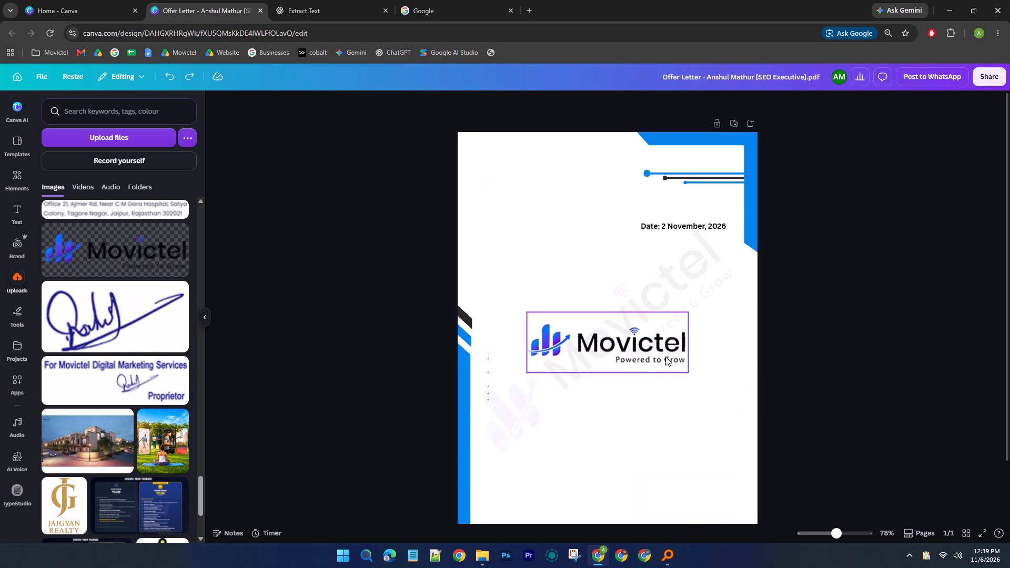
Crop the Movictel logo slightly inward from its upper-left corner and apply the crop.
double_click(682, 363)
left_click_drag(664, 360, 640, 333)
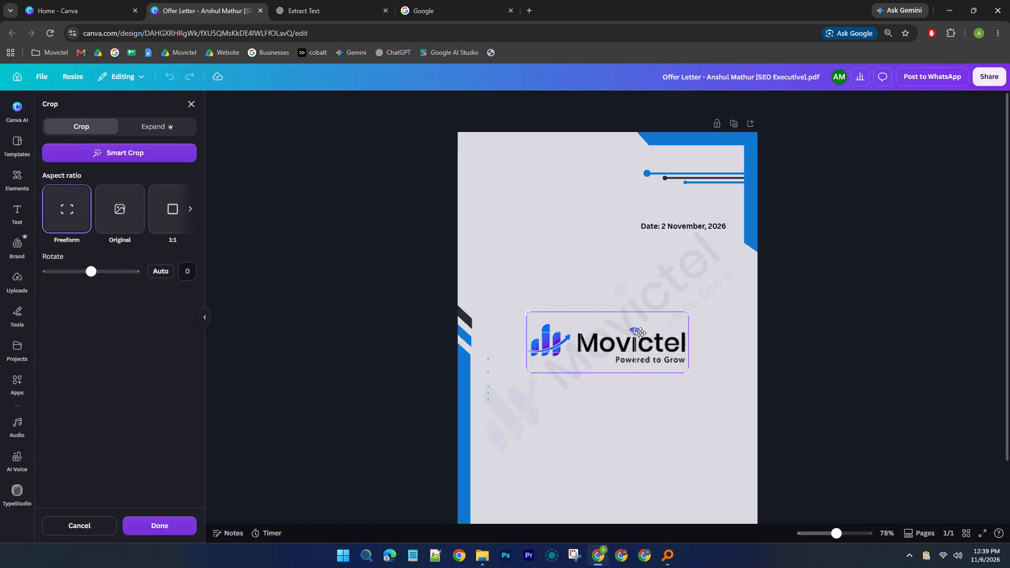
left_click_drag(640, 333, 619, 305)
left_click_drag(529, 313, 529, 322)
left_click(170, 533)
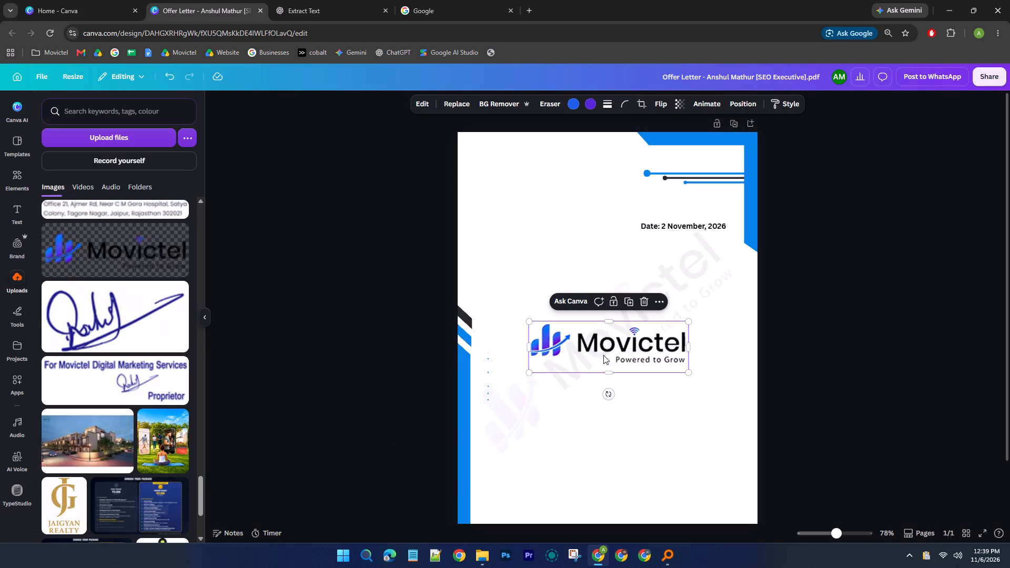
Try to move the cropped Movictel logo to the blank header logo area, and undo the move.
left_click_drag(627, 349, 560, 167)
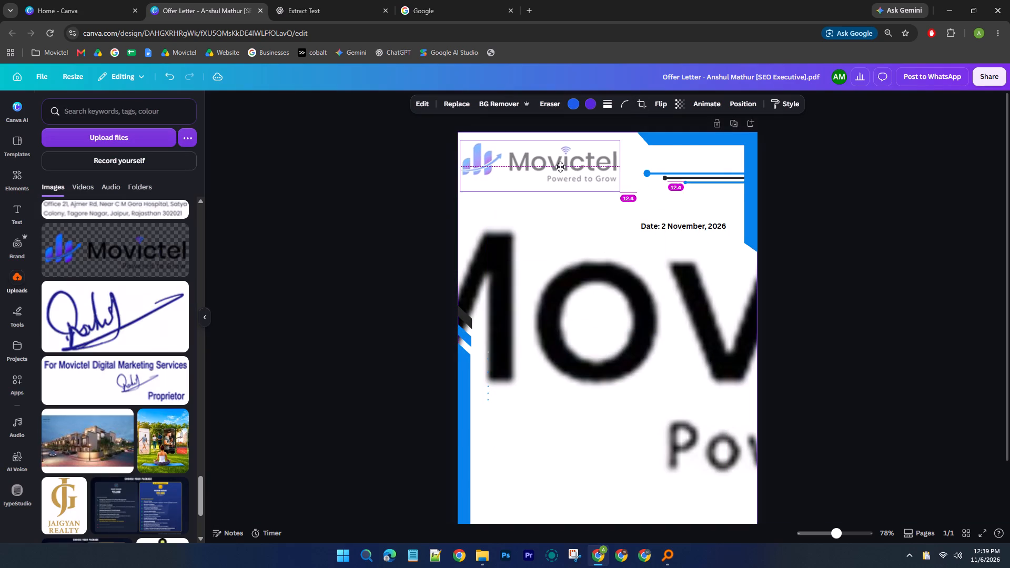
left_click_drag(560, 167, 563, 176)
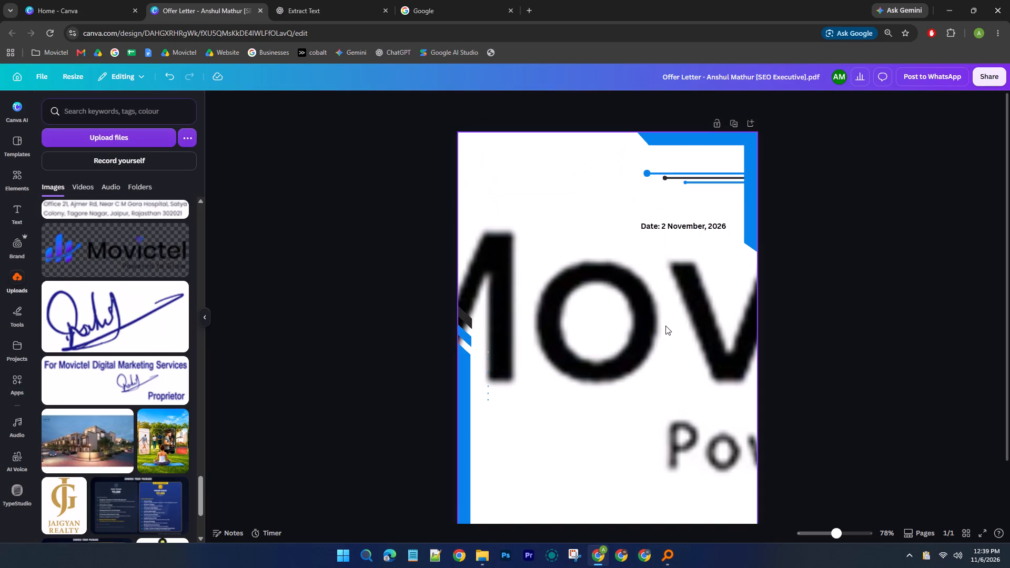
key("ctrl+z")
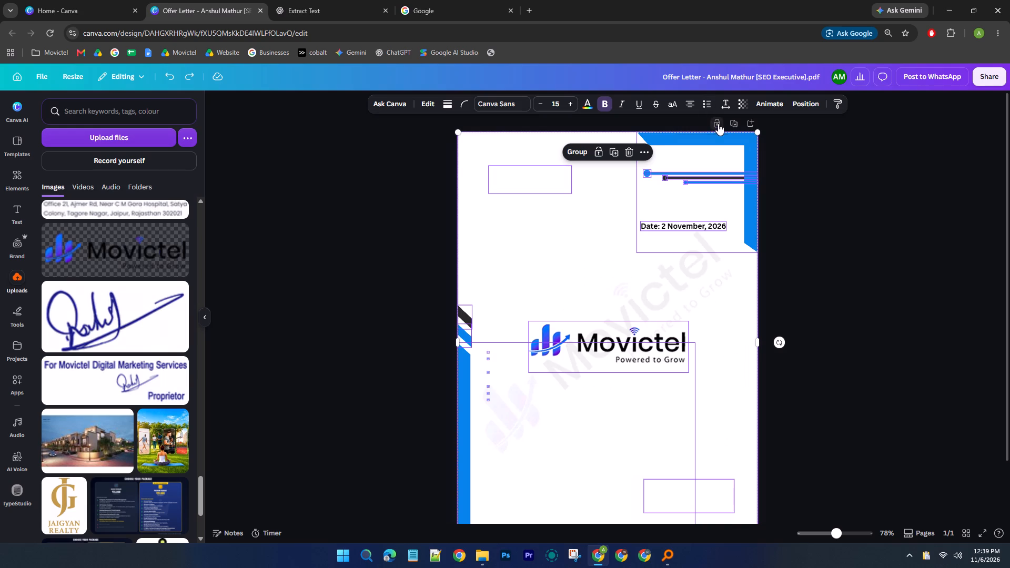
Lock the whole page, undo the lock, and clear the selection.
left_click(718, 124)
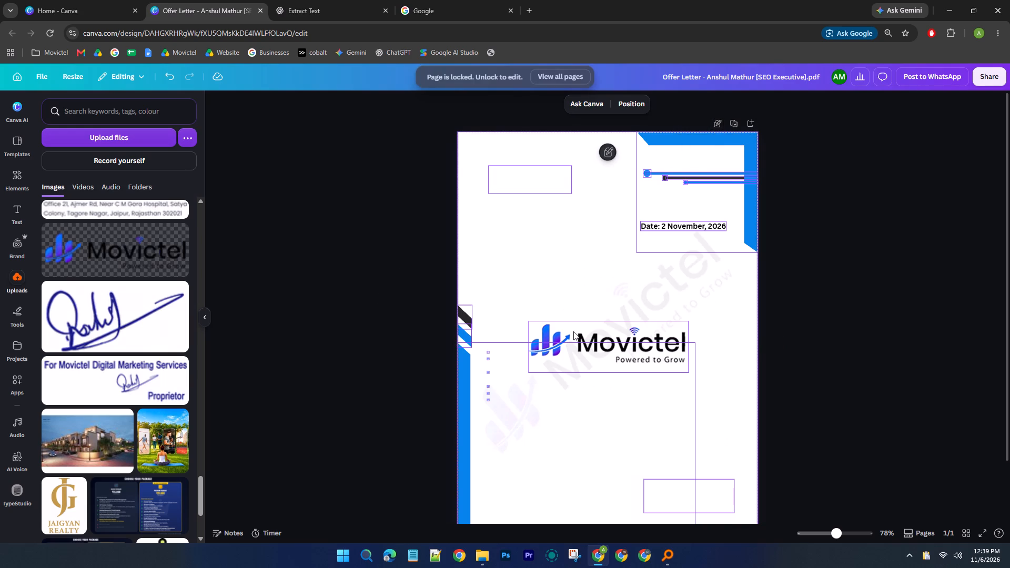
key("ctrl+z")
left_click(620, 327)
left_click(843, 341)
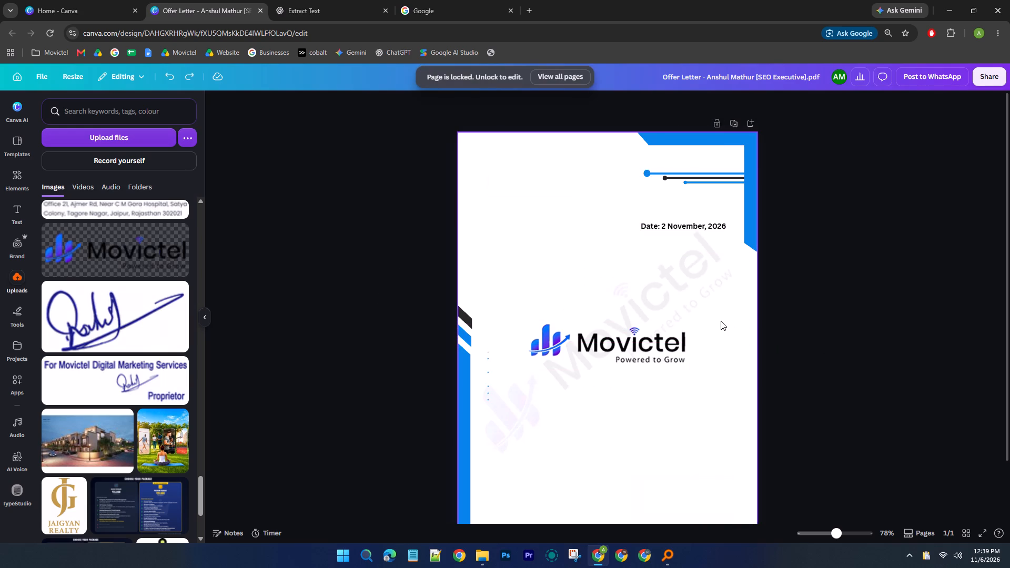
Delete the Movictel logo from the middle of the page.
left_click(656, 353)
key("Delete")
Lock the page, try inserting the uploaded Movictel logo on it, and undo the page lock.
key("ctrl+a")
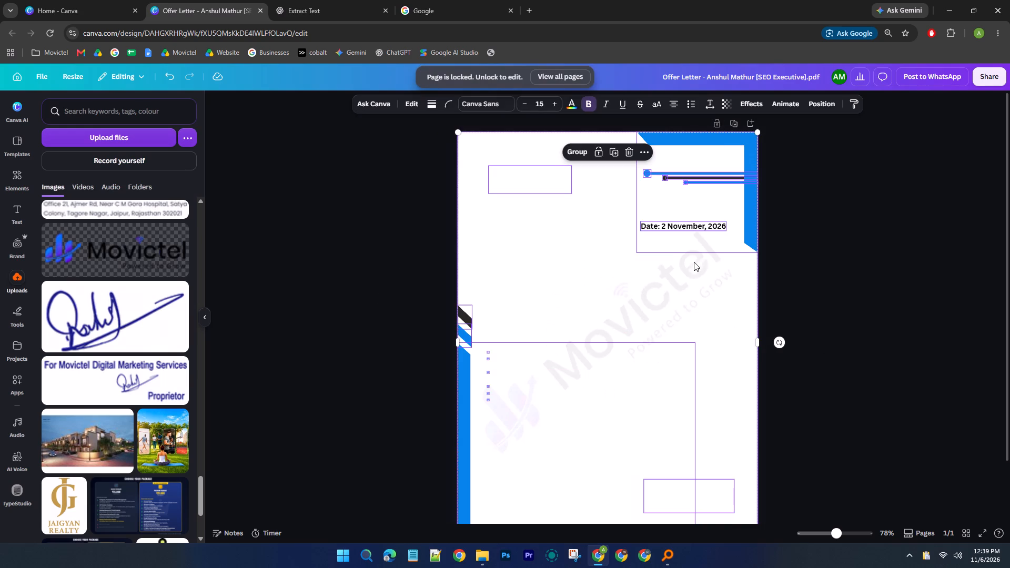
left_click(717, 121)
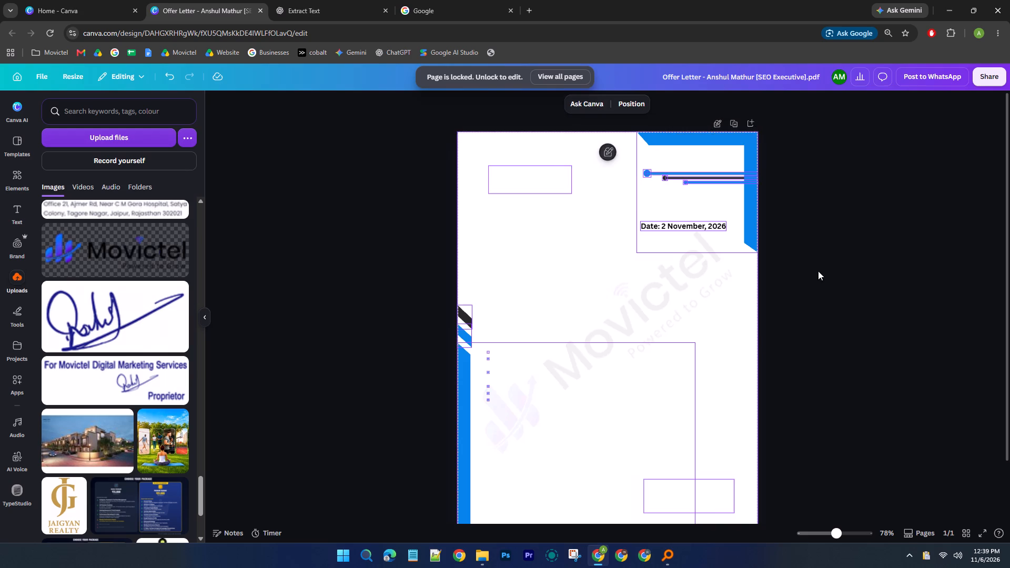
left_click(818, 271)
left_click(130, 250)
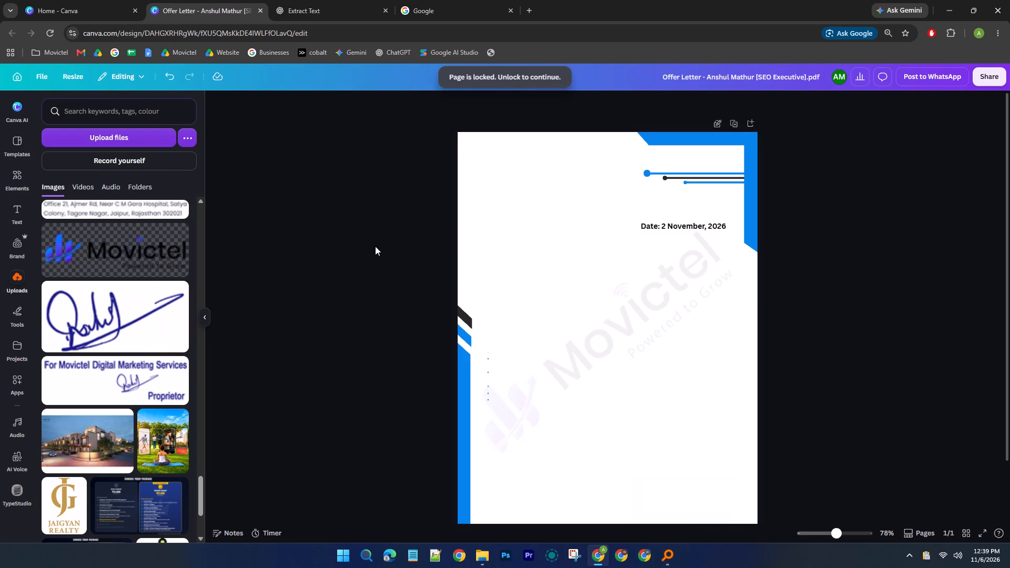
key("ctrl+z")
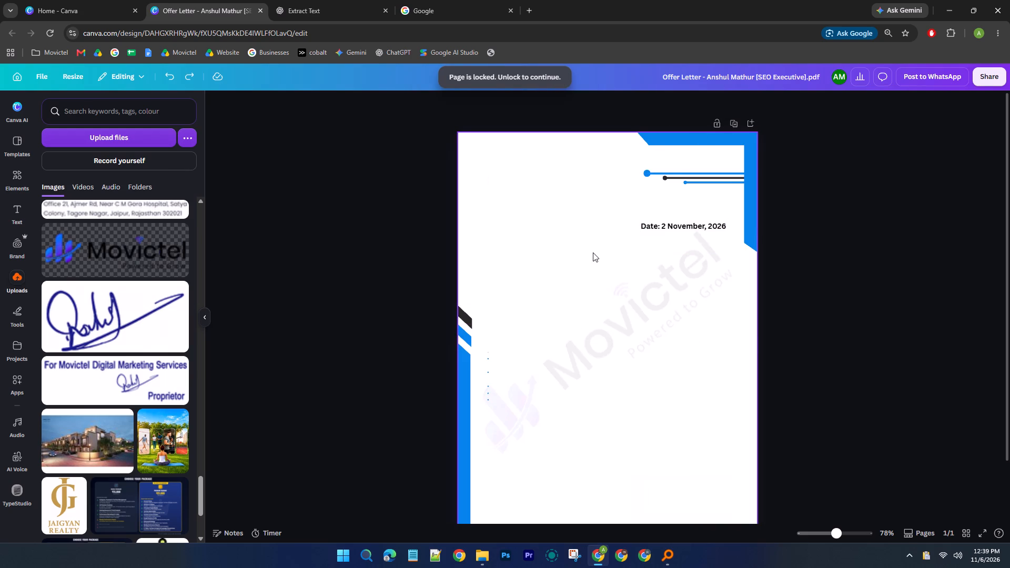
Select all existing elements on the letter page together with its background and lock them in place.
key("ctrl+a")
left_click(593, 252)
left_click(415, 165)
left_click_drag(435, 146, 784, 512)
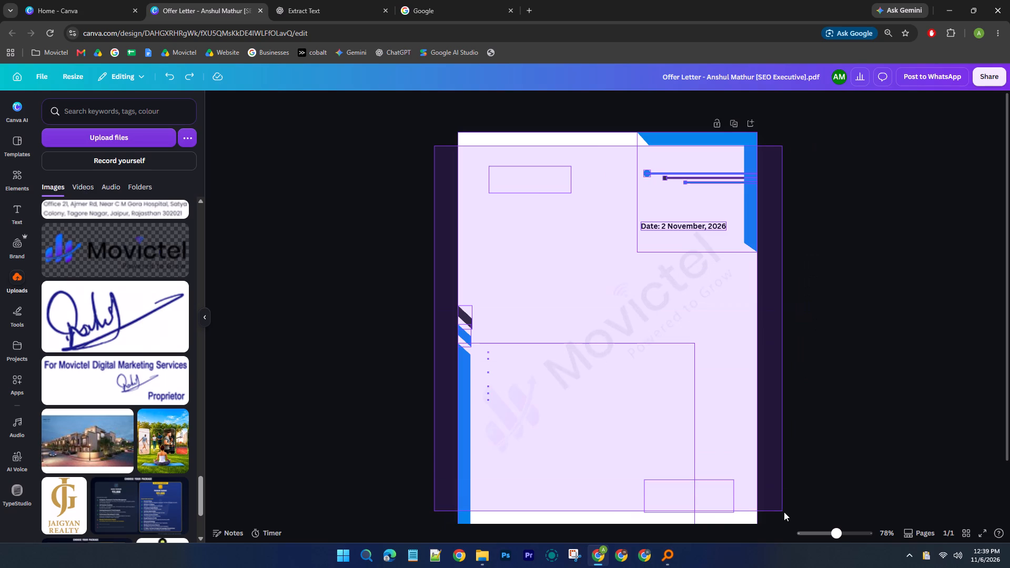
left_click_drag(784, 512, 787, 505)
left_click(593, 154)
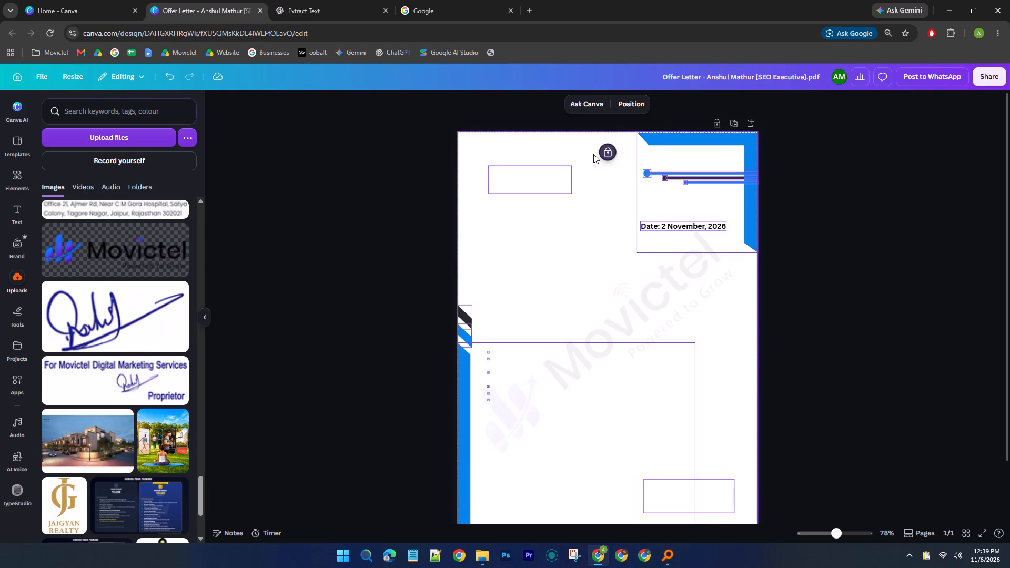
left_click(447, 194)
Insert the uploaded blue-and-black Movictel logo, place it in the blank header area beside the decorative lines, and shrink it to fit.
left_click(83, 248)
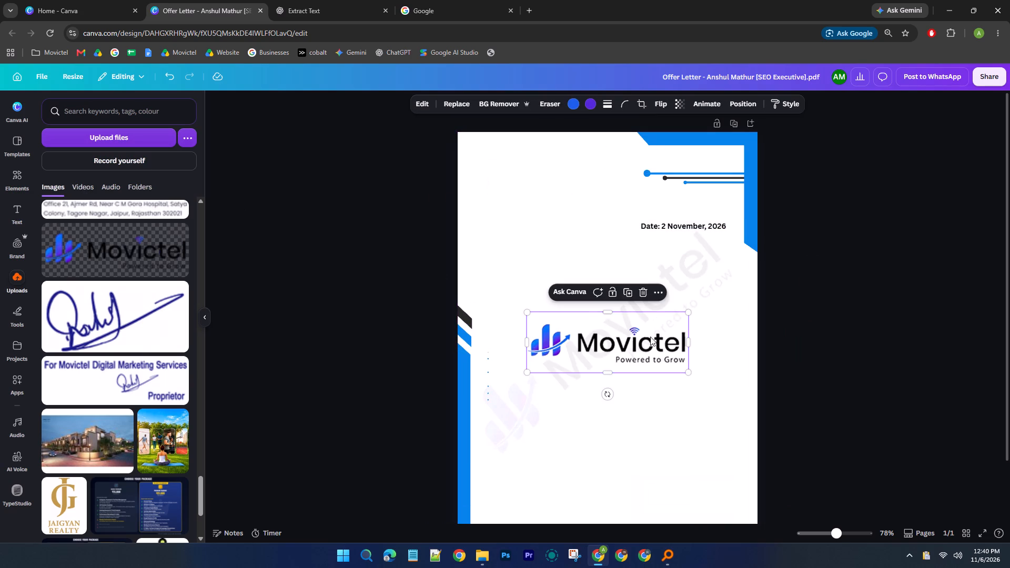
left_click_drag(647, 339, 584, 172)
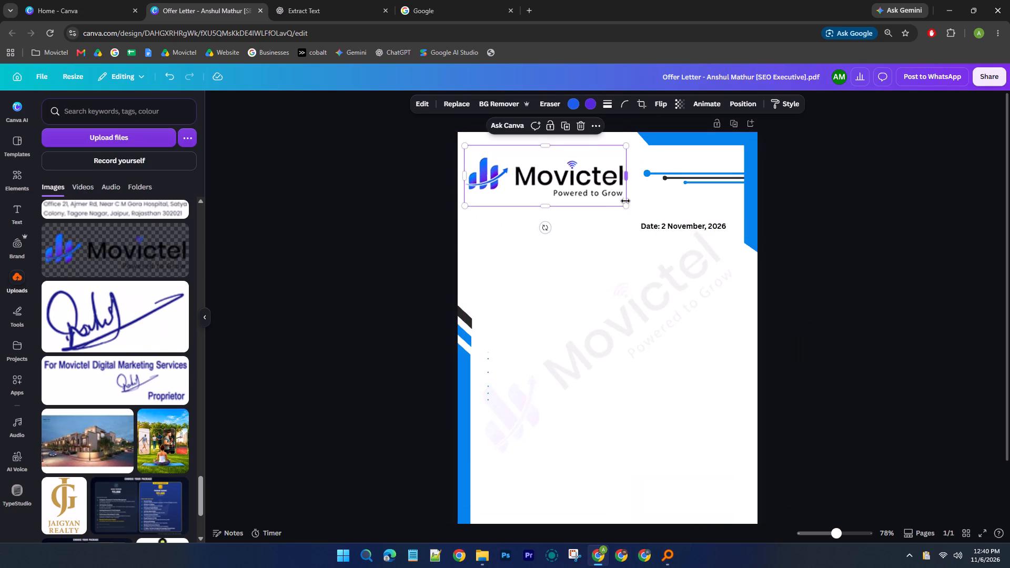
left_click_drag(628, 205, 585, 175)
left_click_drag(554, 170, 564, 170)
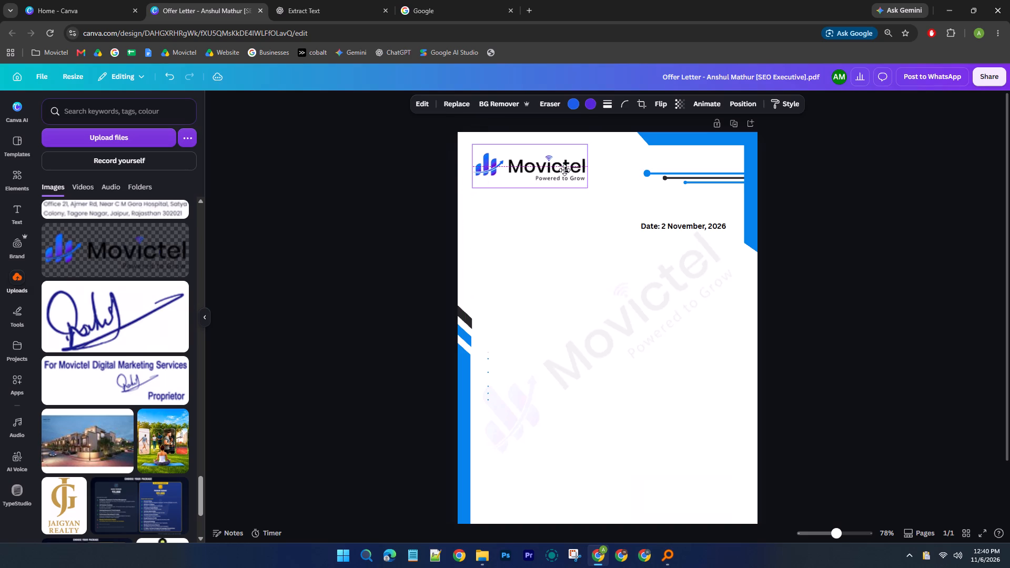
left_click_drag(564, 170, 563, 169)
Nudge the Movictel header logo slightly lower in the blank header area.
left_click_drag(563, 169, 565, 172)
left_click(857, 234)
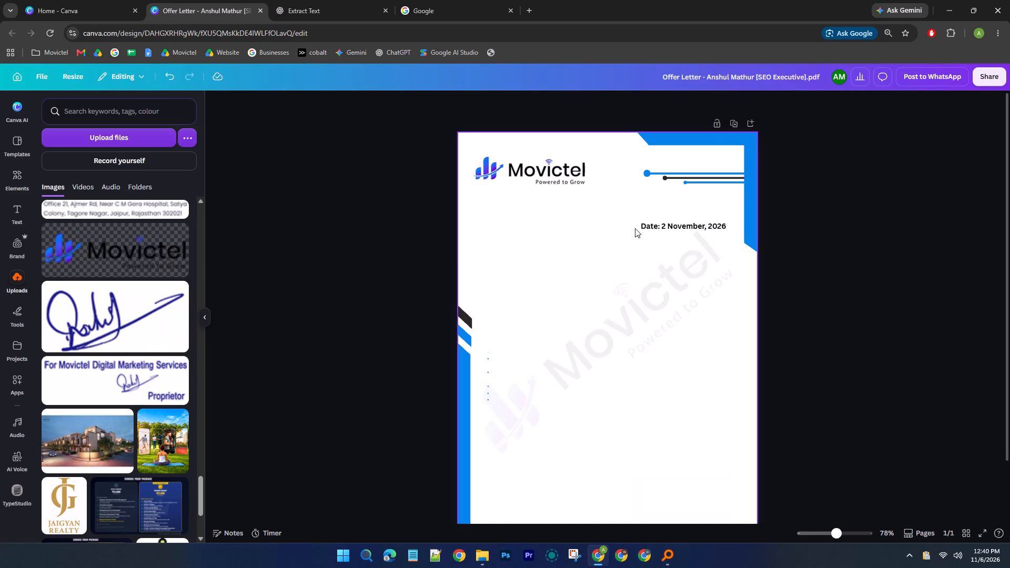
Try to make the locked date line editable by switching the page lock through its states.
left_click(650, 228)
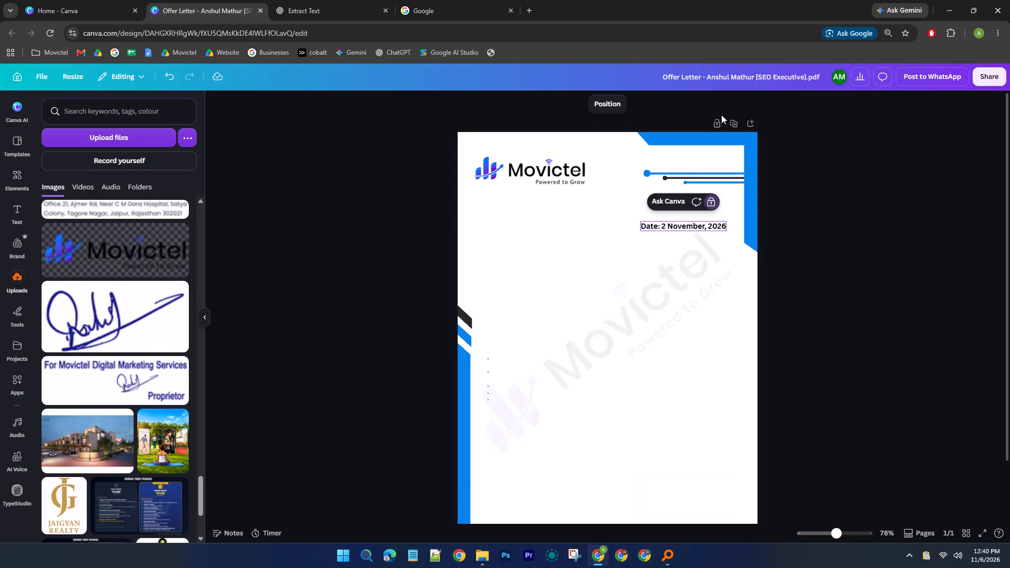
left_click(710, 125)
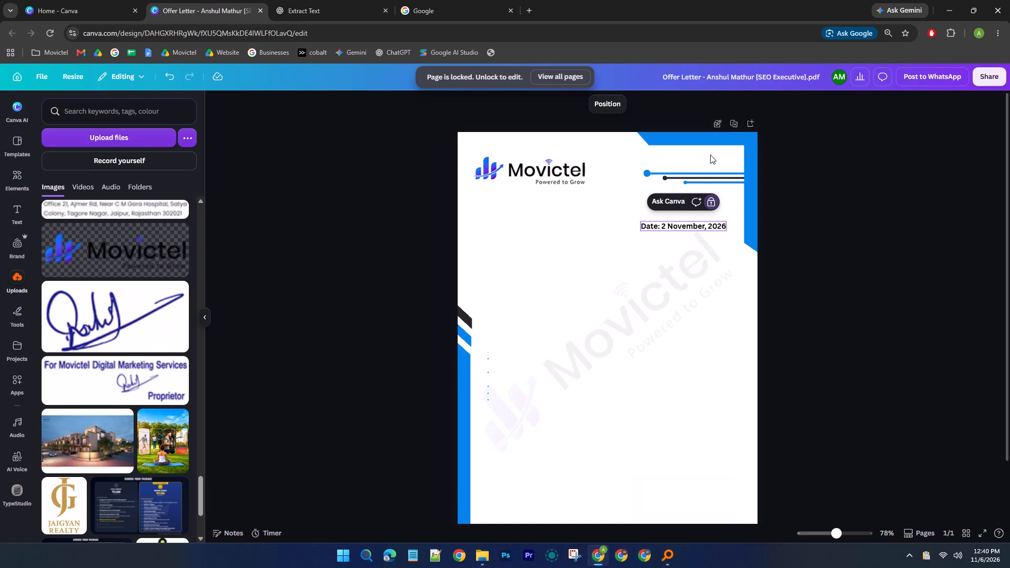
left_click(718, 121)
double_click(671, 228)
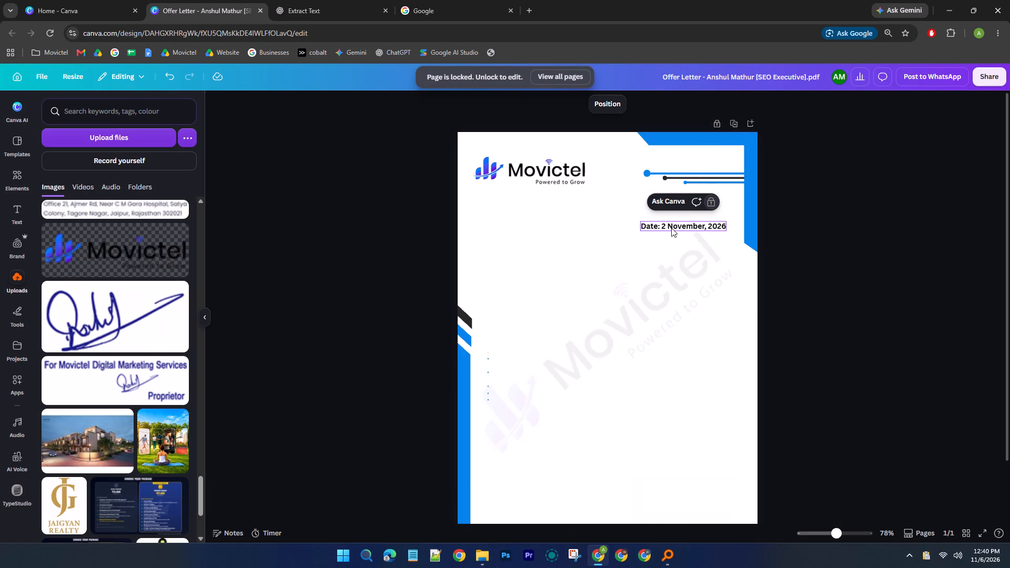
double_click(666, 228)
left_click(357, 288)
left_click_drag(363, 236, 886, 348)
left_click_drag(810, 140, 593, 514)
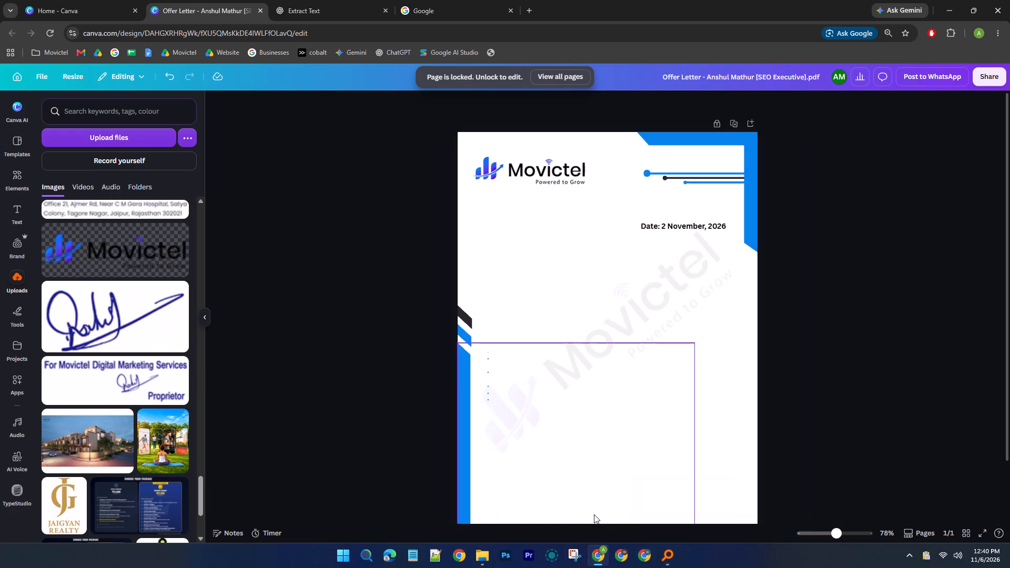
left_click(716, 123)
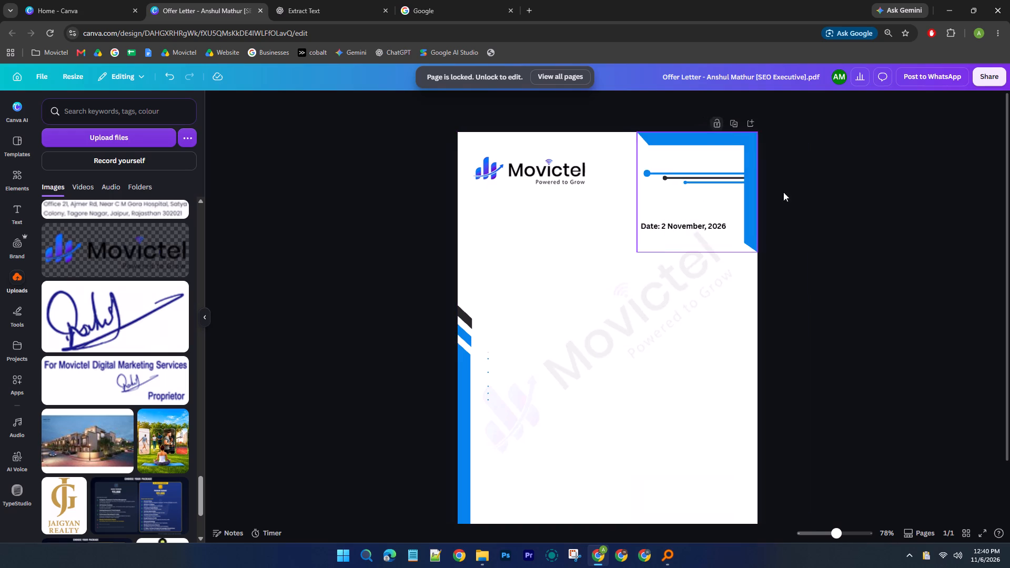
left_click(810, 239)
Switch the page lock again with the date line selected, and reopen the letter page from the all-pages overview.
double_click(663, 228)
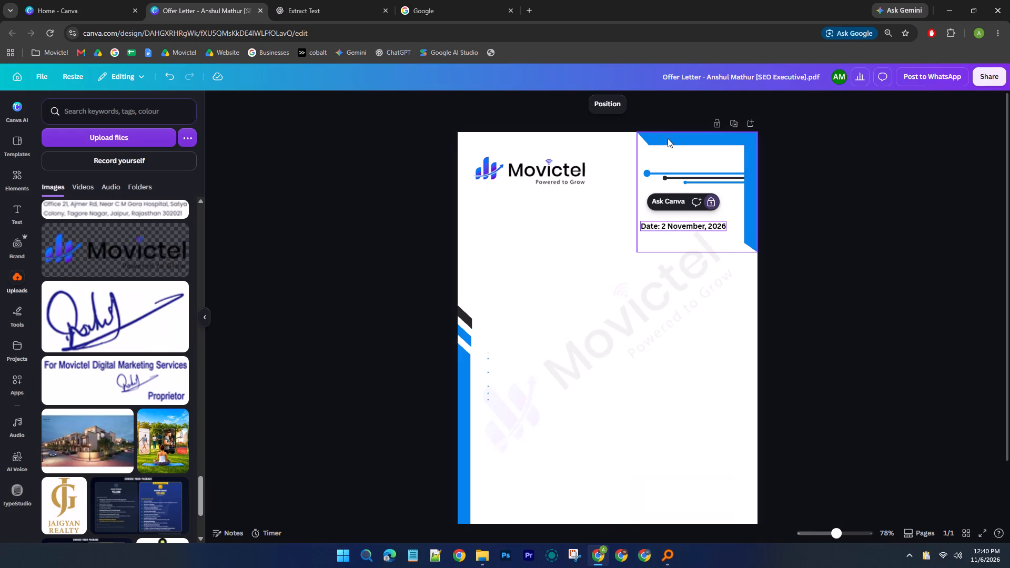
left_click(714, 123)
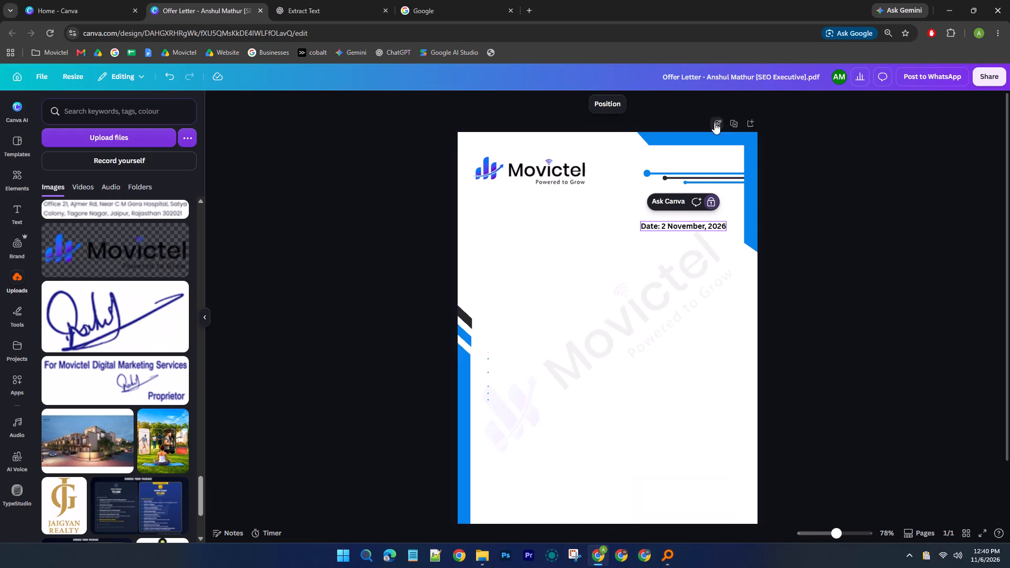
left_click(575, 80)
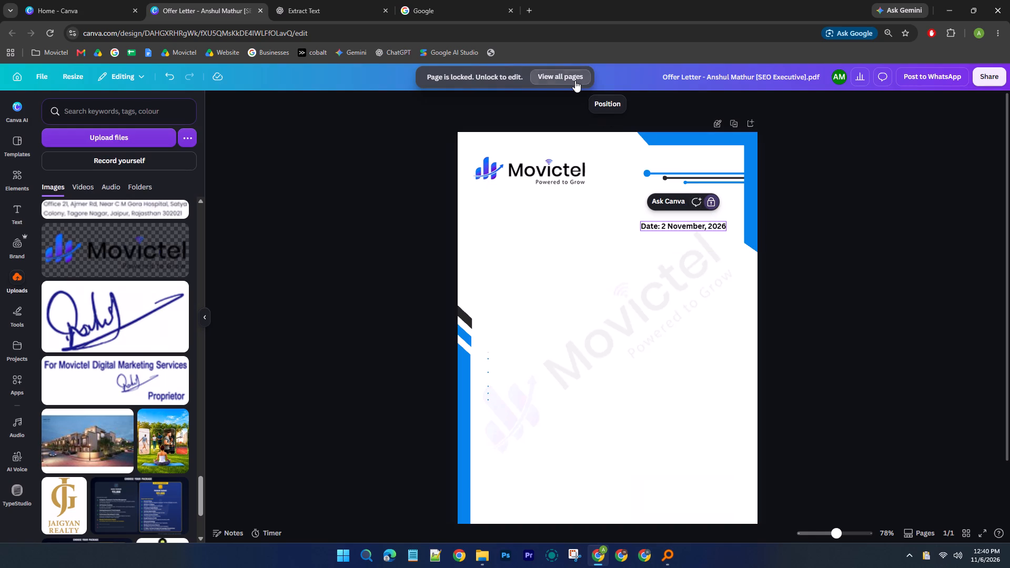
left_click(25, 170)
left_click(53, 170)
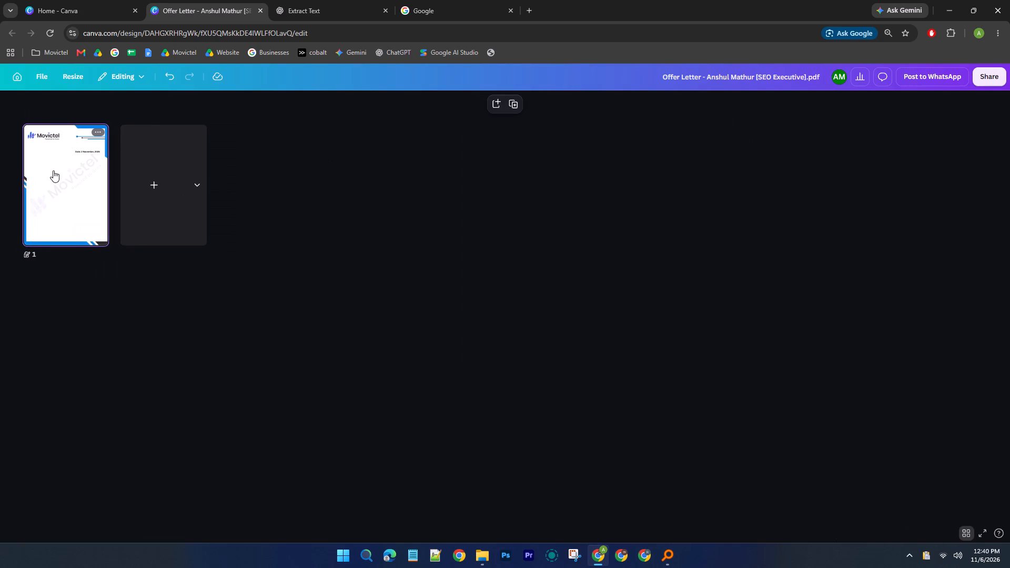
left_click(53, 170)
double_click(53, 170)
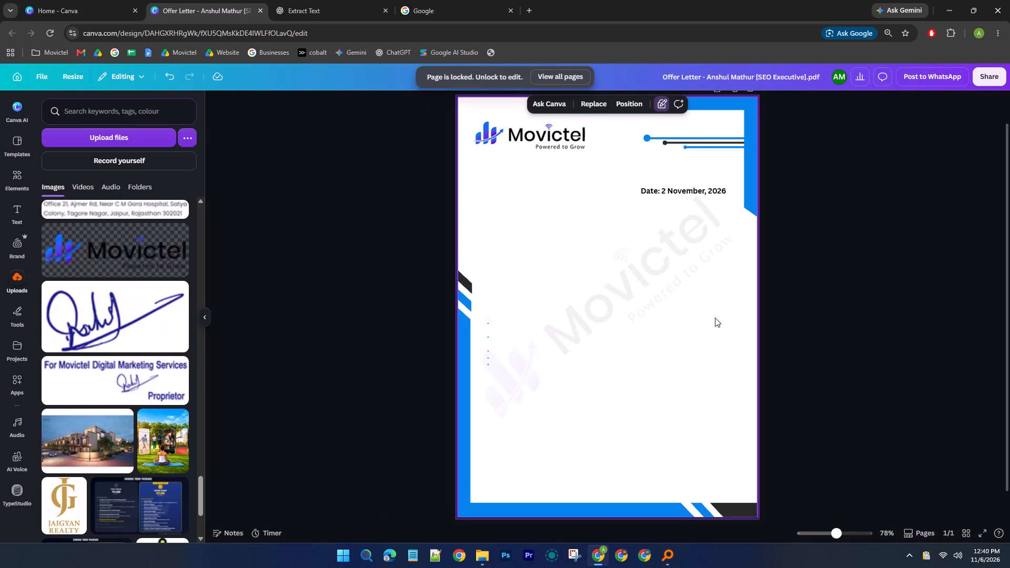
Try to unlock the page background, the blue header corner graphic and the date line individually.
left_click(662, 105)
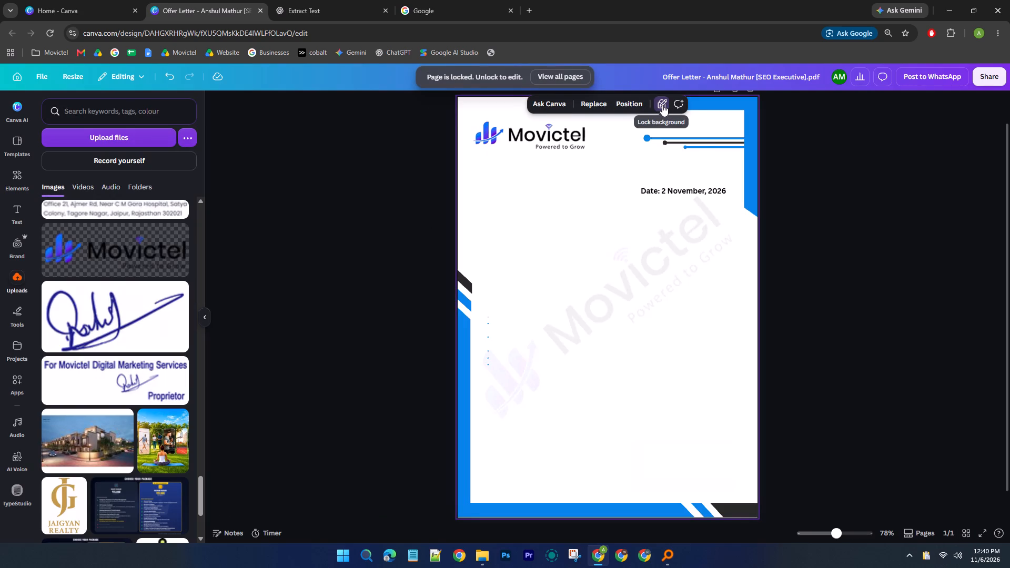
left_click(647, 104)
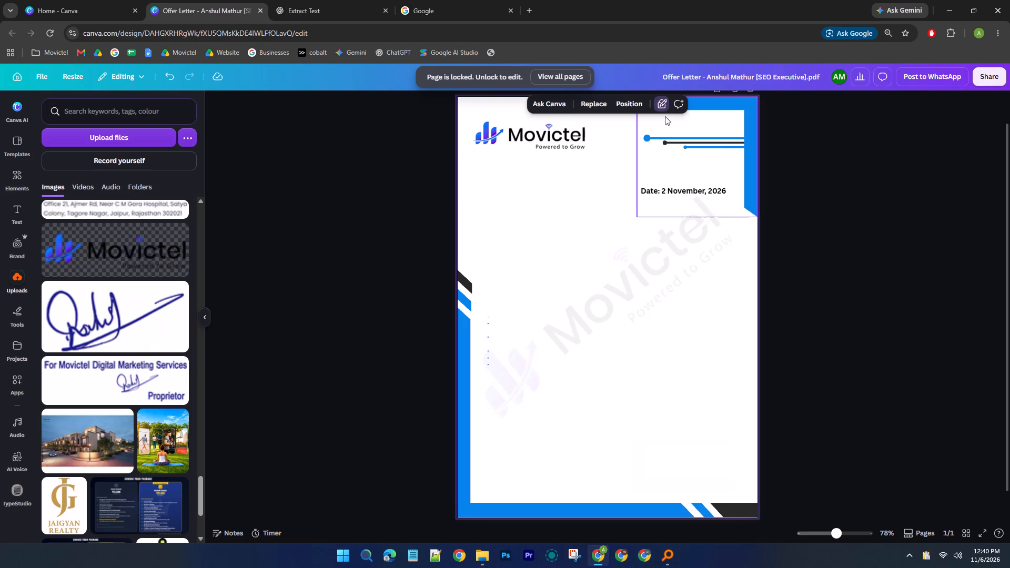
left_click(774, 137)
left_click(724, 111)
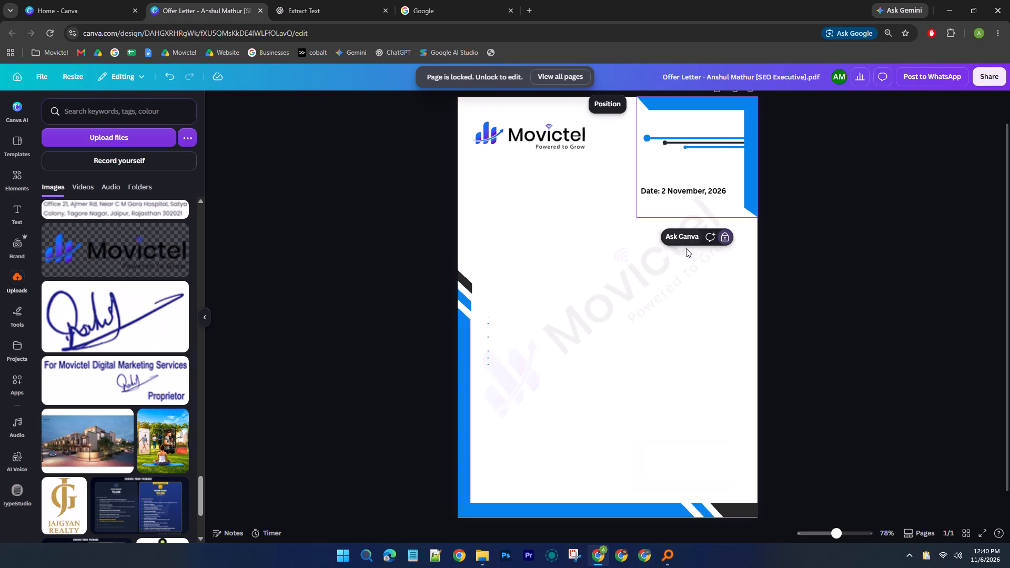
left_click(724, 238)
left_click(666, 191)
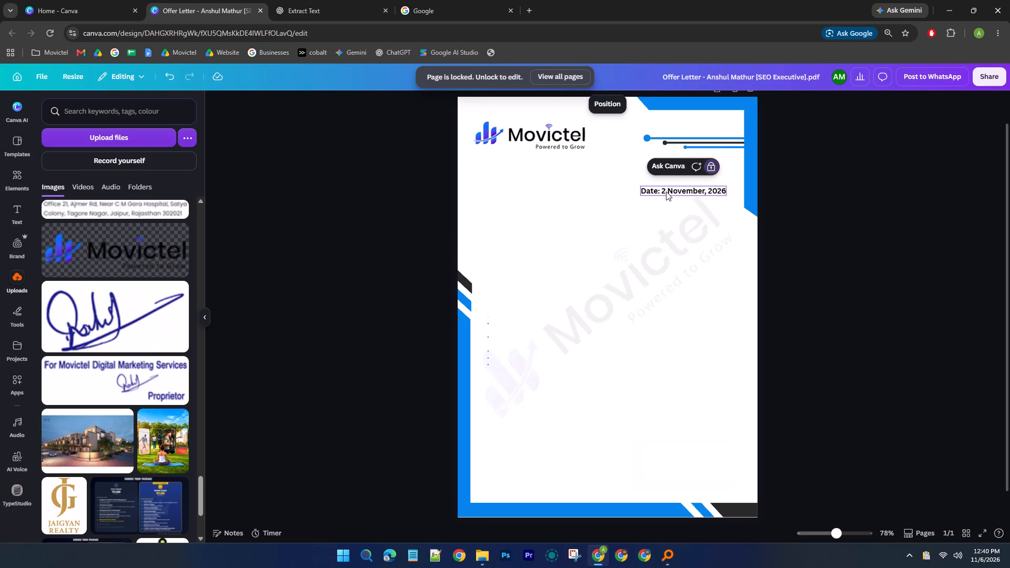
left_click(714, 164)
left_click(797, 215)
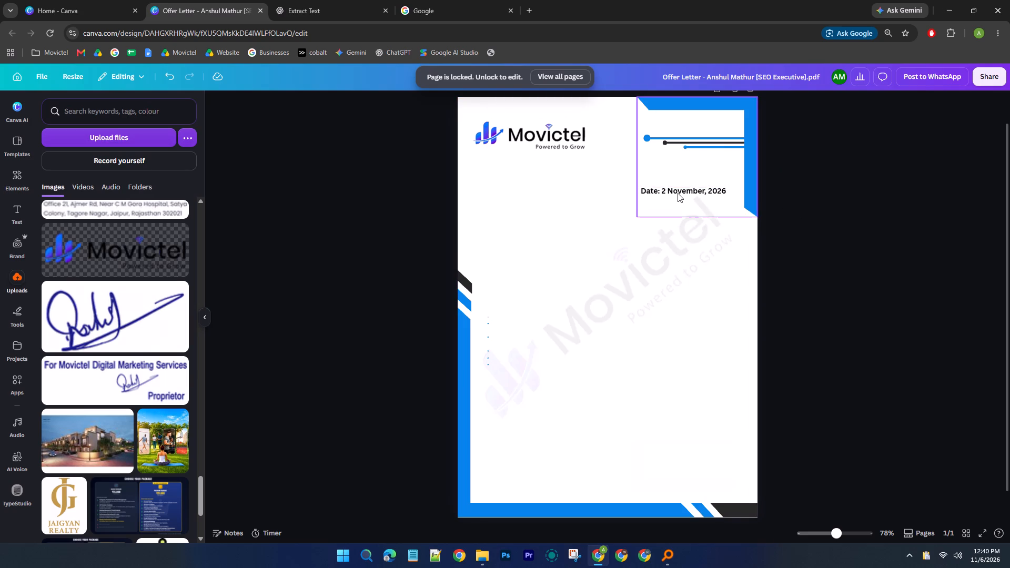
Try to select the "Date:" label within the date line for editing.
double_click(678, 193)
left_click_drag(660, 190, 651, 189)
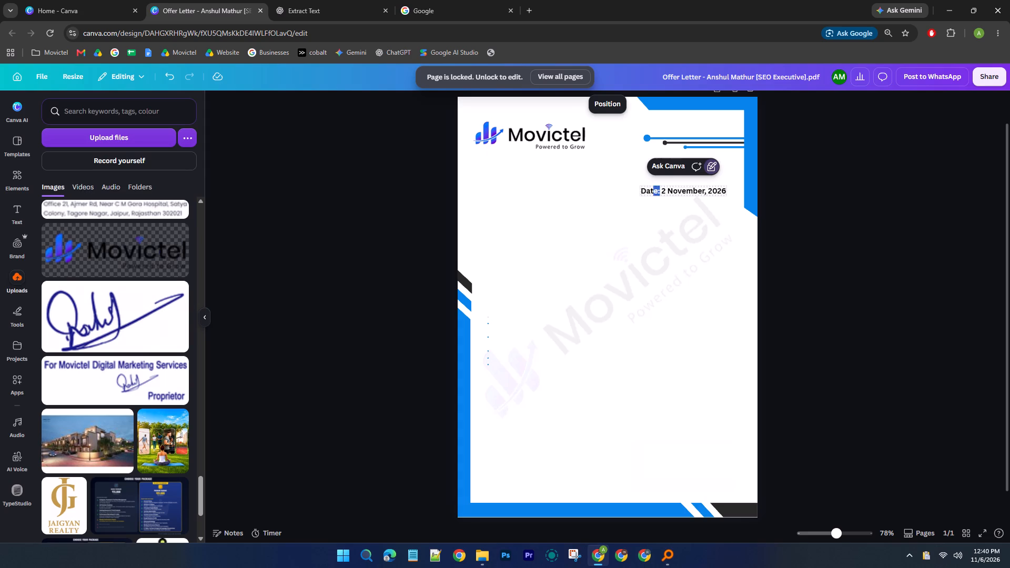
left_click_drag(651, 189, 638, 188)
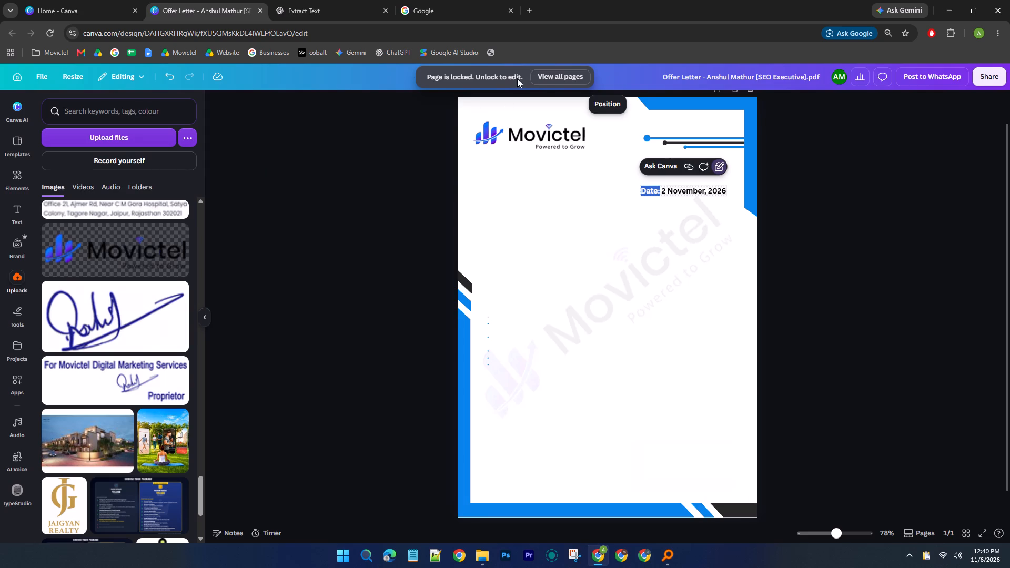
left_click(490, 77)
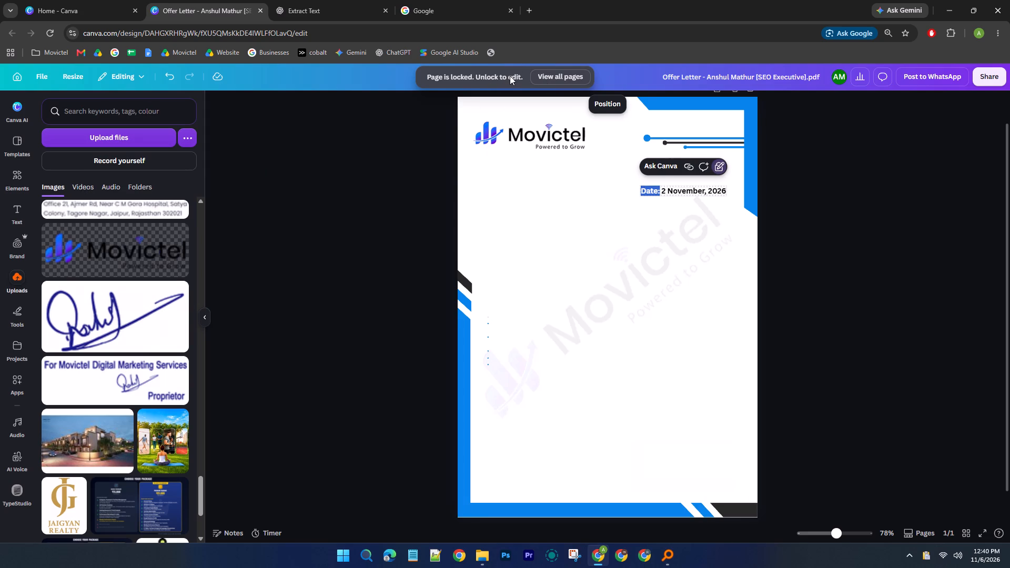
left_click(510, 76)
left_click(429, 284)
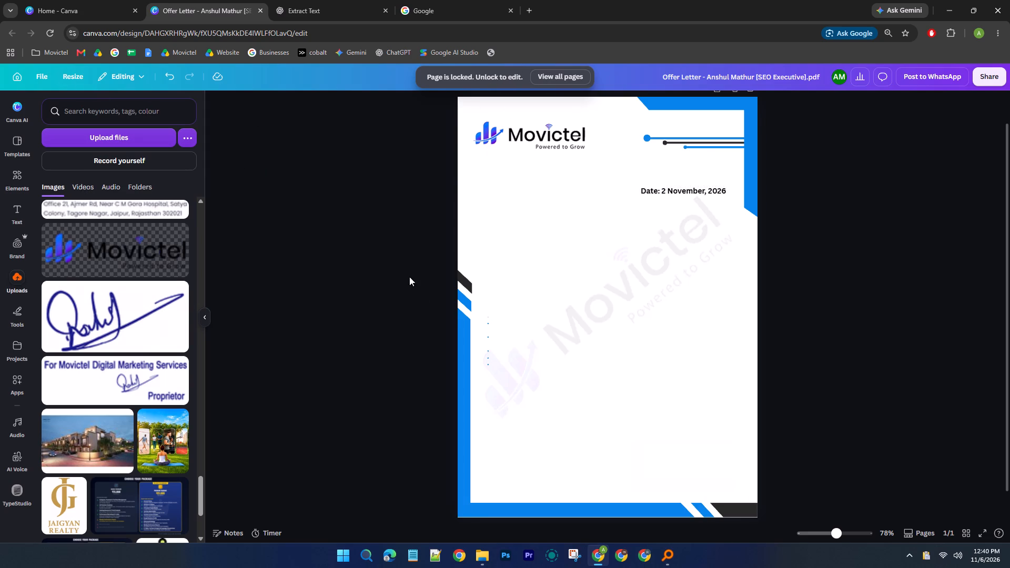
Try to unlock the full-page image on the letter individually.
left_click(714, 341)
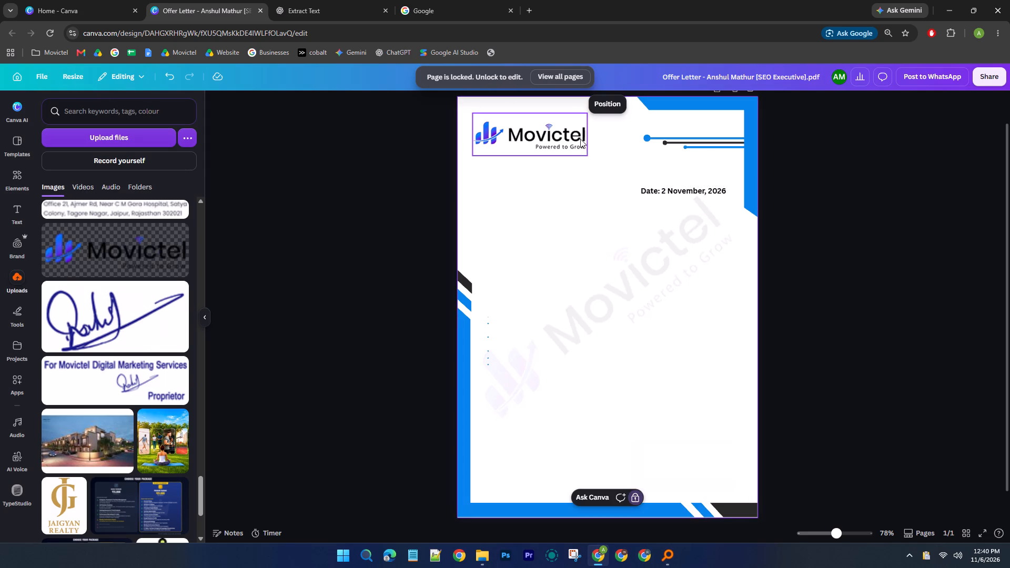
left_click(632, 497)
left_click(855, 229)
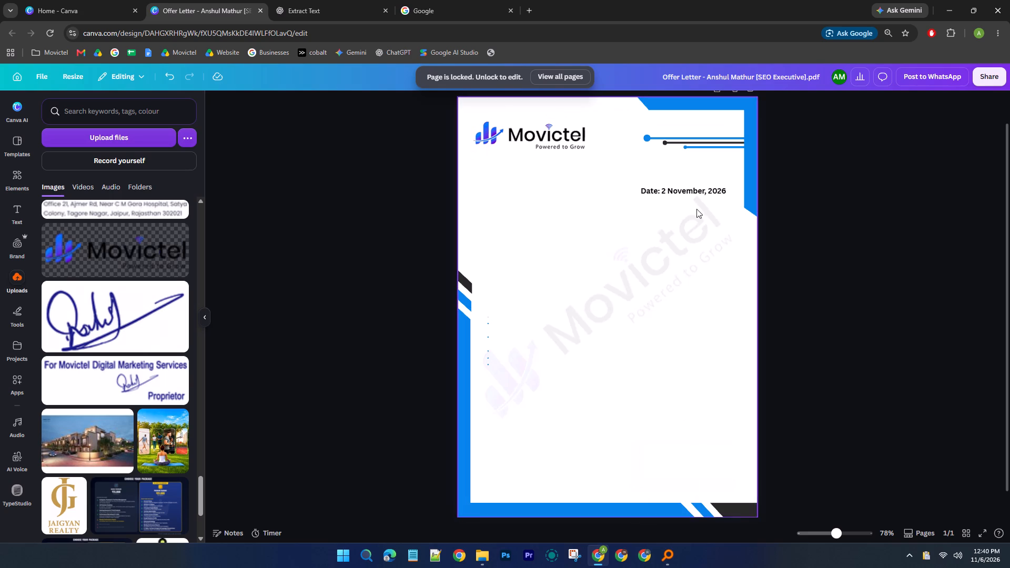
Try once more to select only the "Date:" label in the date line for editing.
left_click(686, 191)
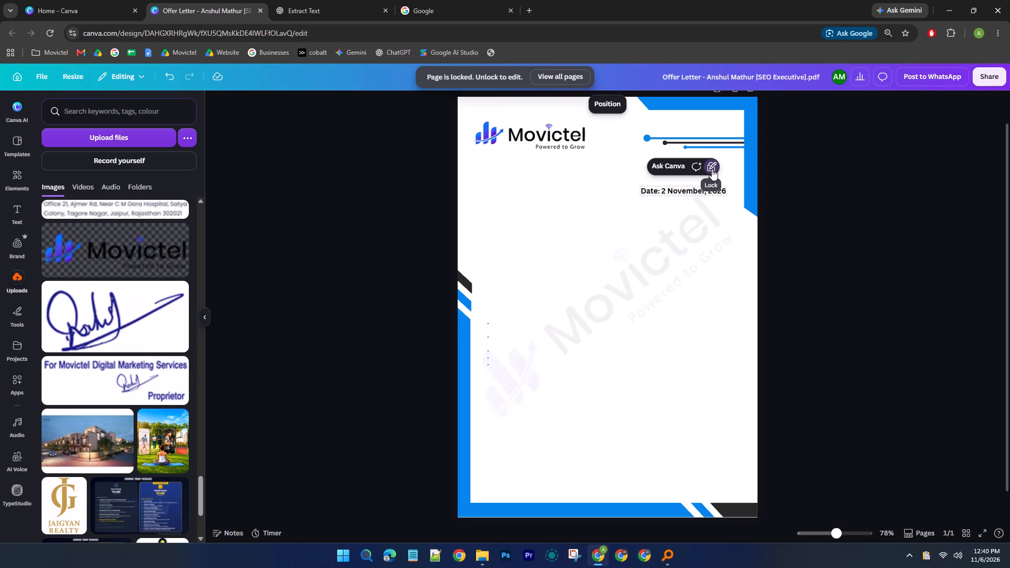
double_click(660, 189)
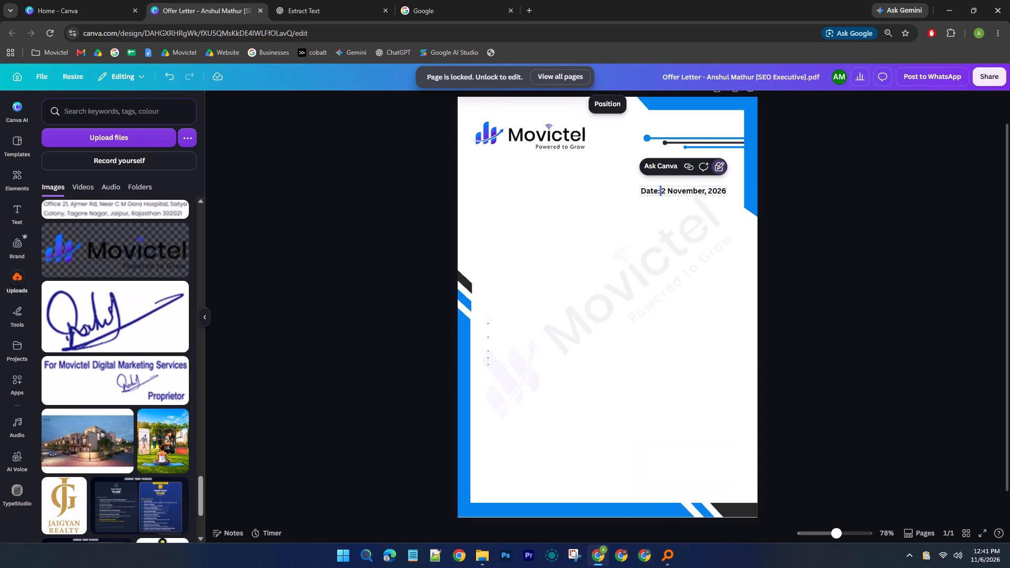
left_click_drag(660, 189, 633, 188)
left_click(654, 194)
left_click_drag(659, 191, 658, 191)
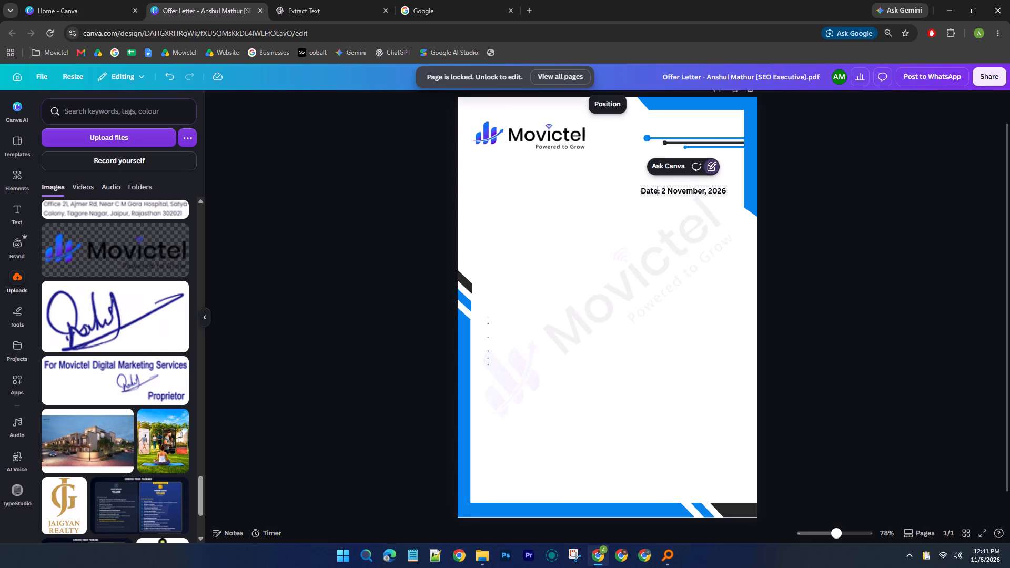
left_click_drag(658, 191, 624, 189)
Fully release the page lock so the elements on the letter page can be edited.
left_click(464, 259)
scroll(812, 271, "up", 2)
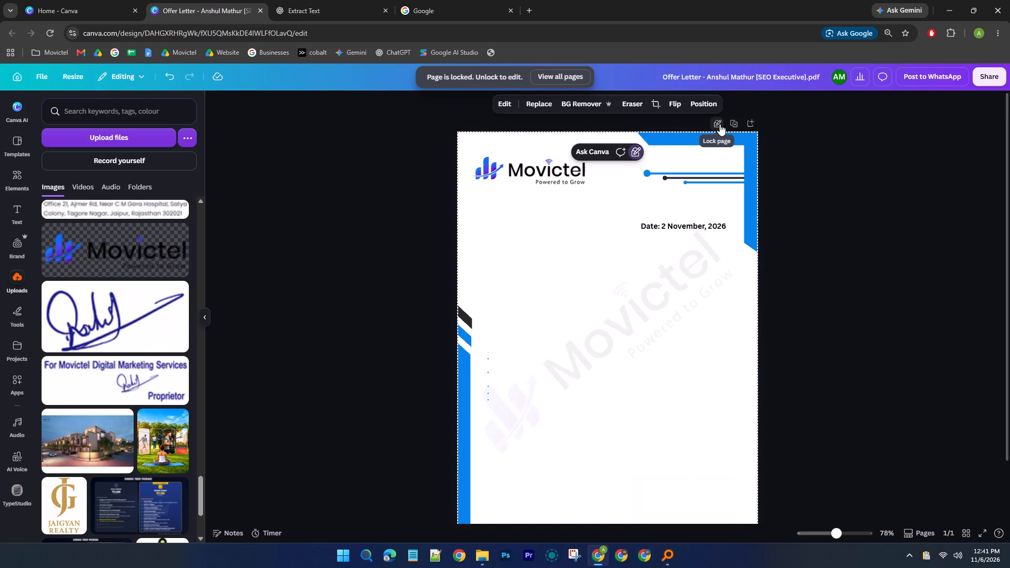
left_click(410, 345)
left_click_drag(397, 273, 893, 483)
triple_click(507, 77)
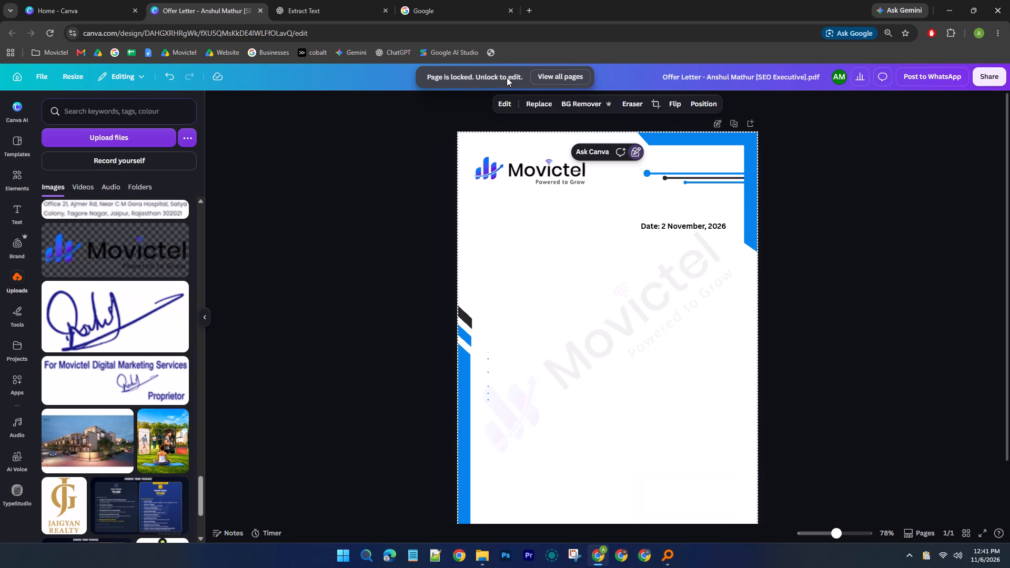
left_click(720, 120)
left_click(720, 120)
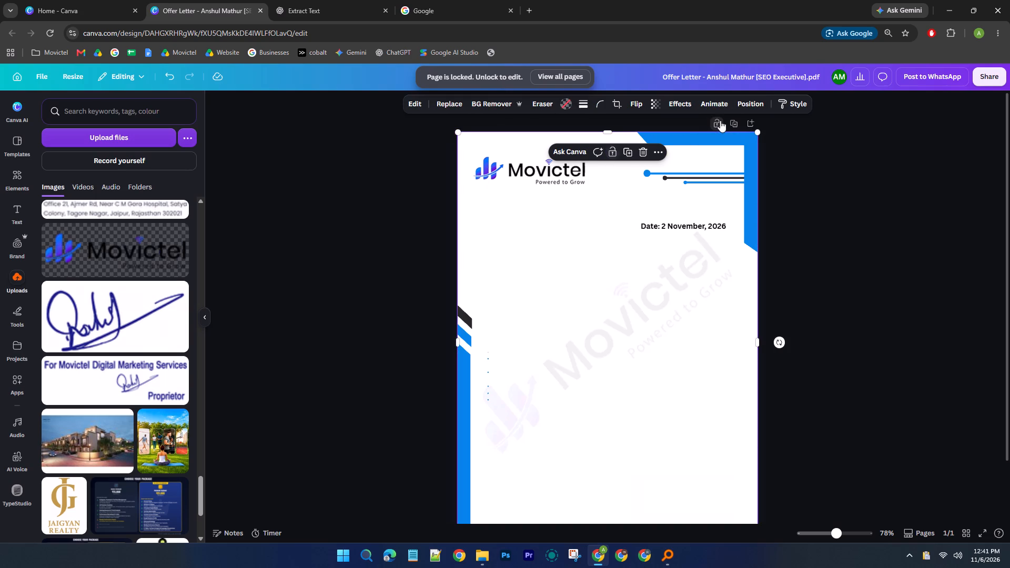
left_click(779, 212)
left_click(663, 227)
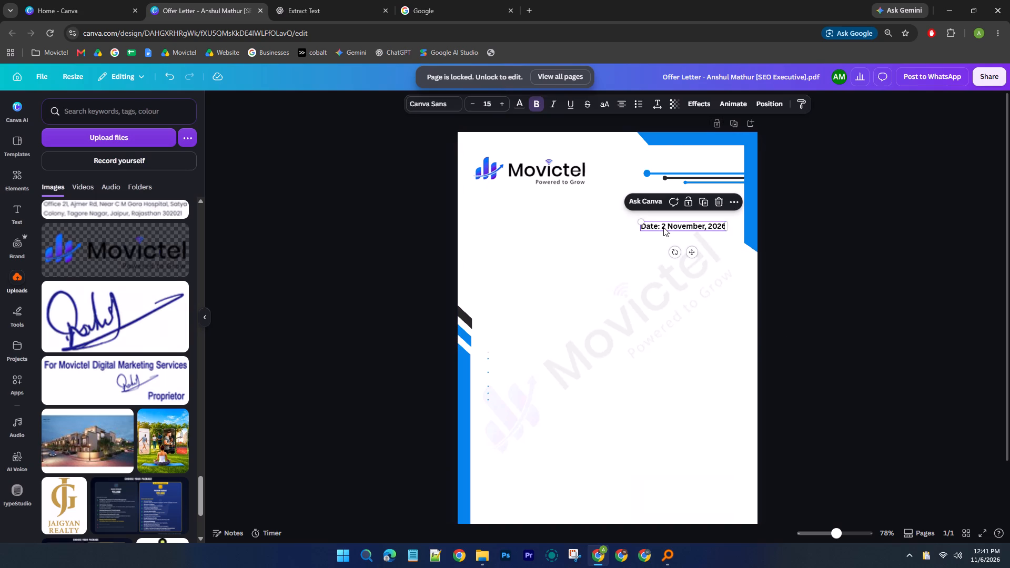
double_click(668, 227)
left_click_drag(659, 227, 634, 223)
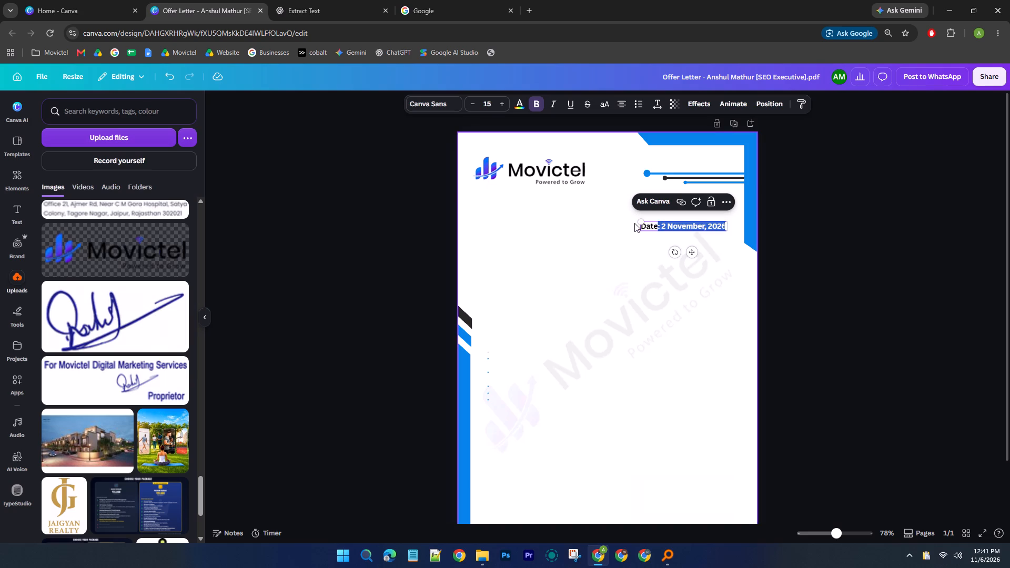
left_click_drag(634, 223, 642, 223)
left_click_drag(659, 228, 654, 228)
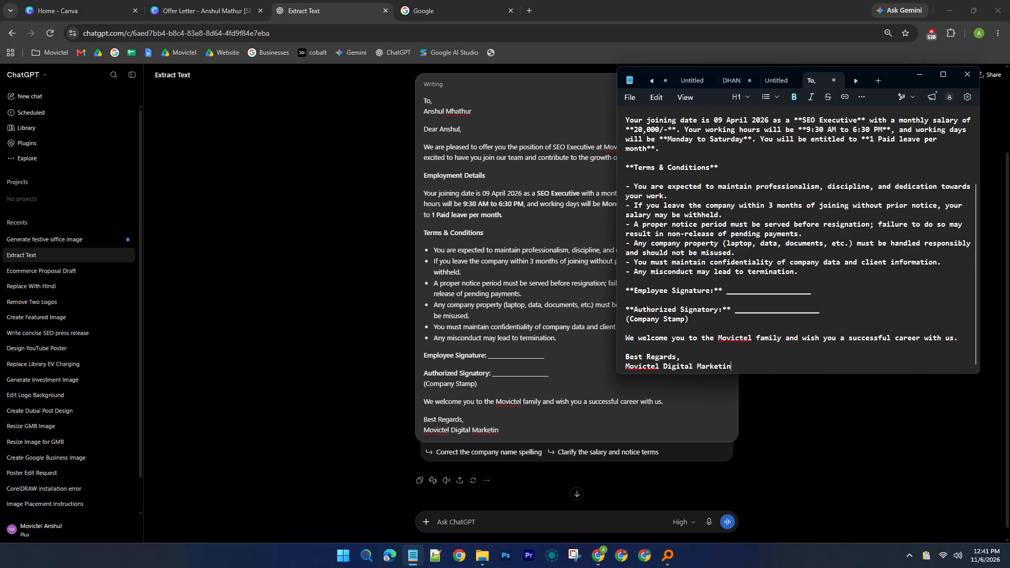
Remove every asterisk from the pasted letter by replacing all "*" characters with nothing.
scroll(724, 212, "up", 9)
left_click(714, 204)
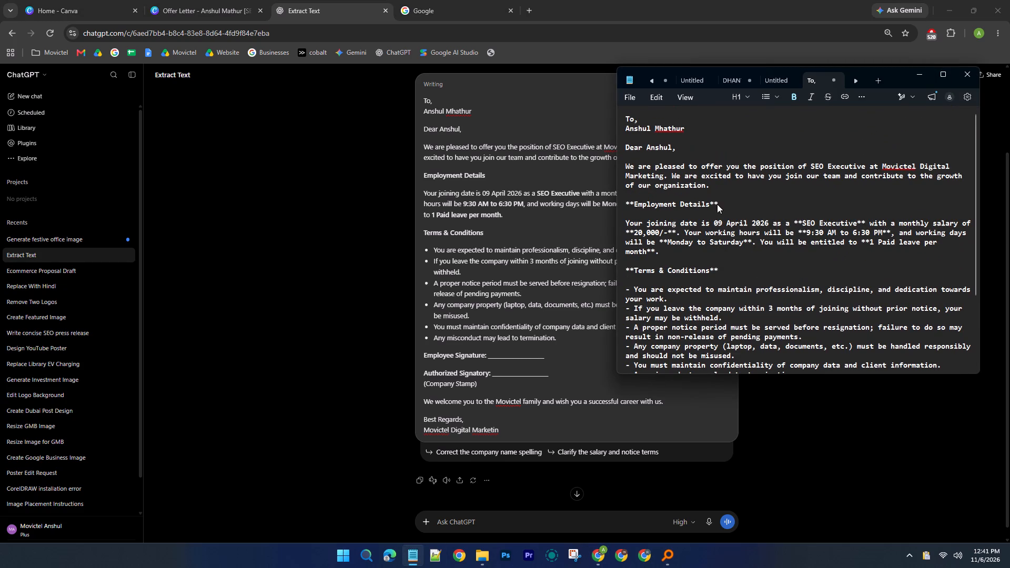
key("ctrl+f")
left_click(881, 123)
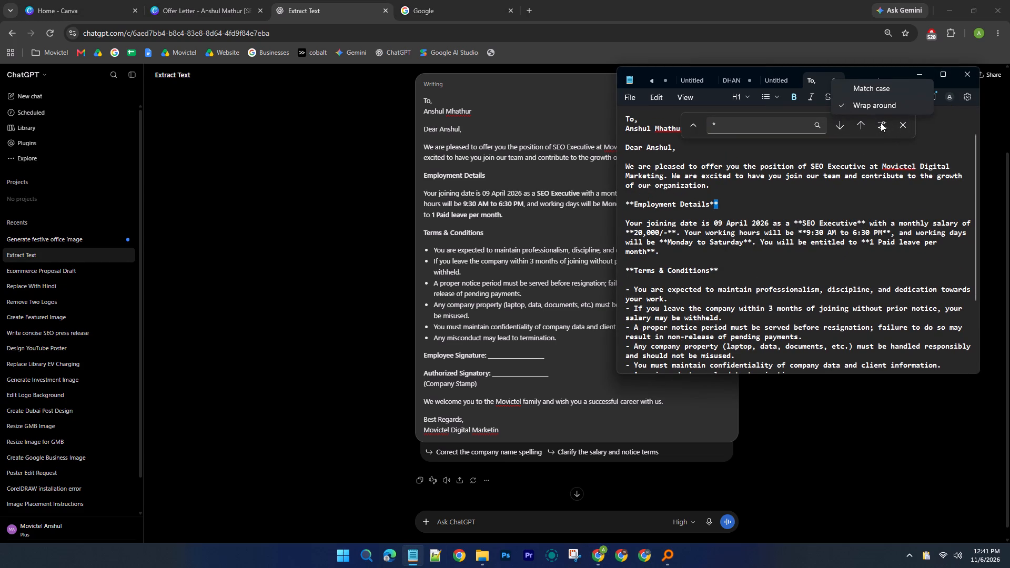
left_click_drag(881, 123, 885, 124)
left_click(900, 126)
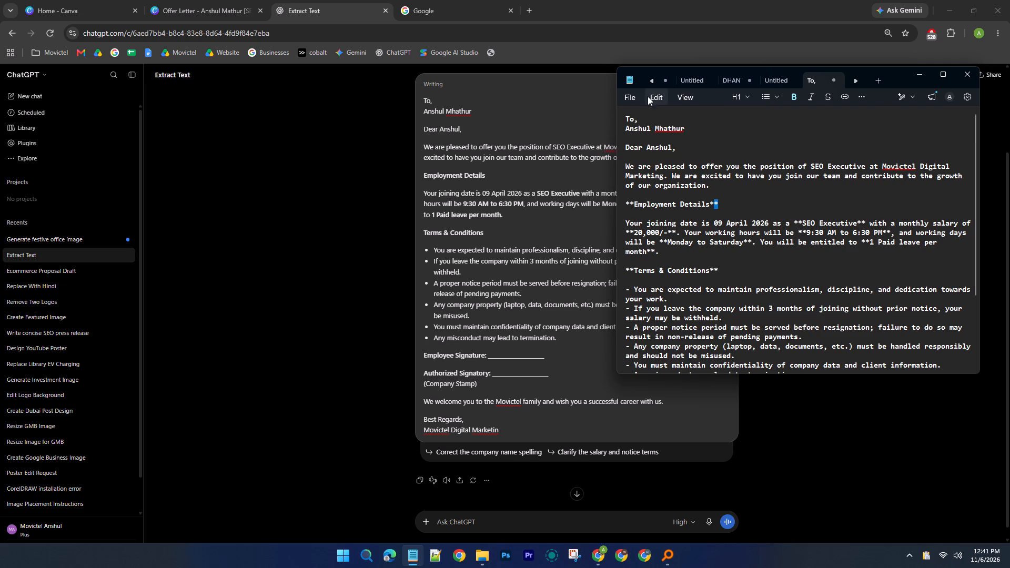
left_click(633, 93)
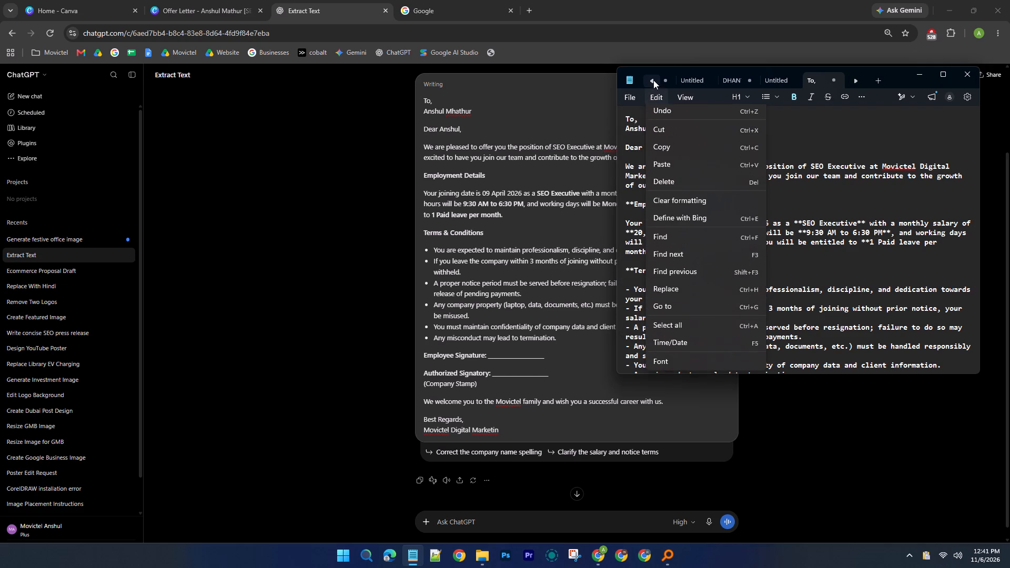
left_click(686, 297)
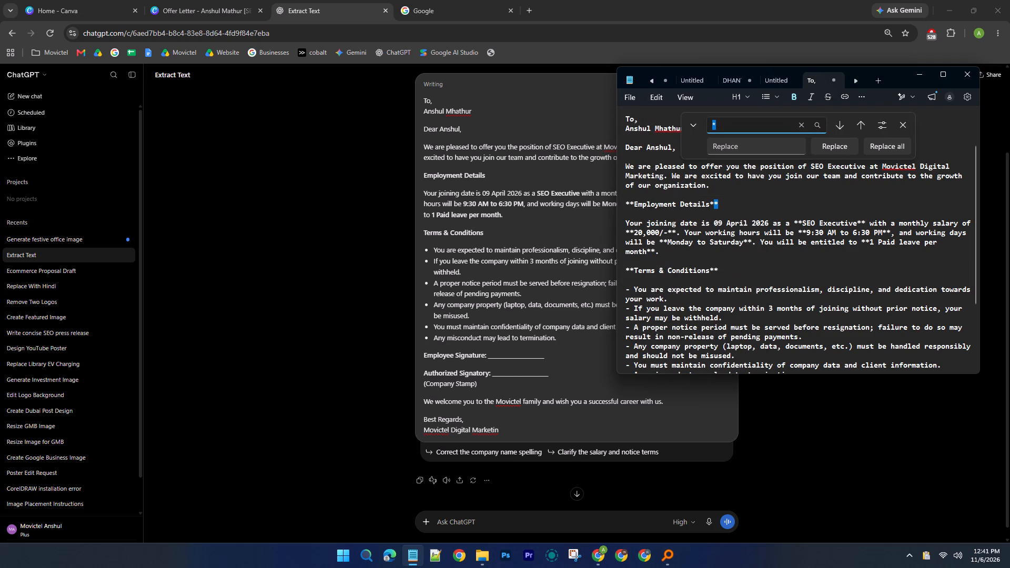
left_click(877, 147)
left_click(897, 121)
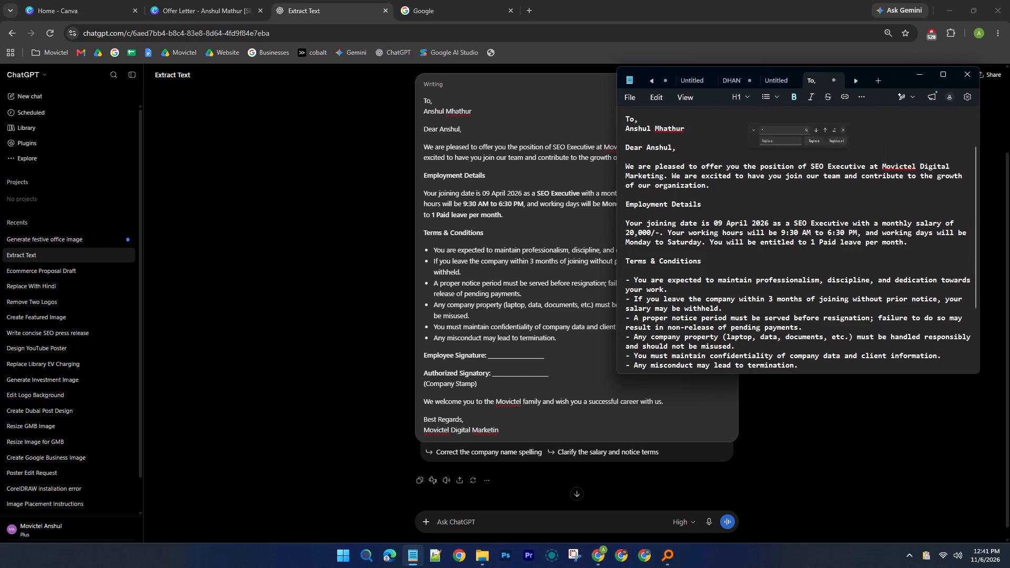
Remove the bold formatting from the entire letter text.
left_click(757, 210)
key("ctrl+a")
key("ctrl+b")
left_click(757, 210)
scroll(757, 210, "up", 6)
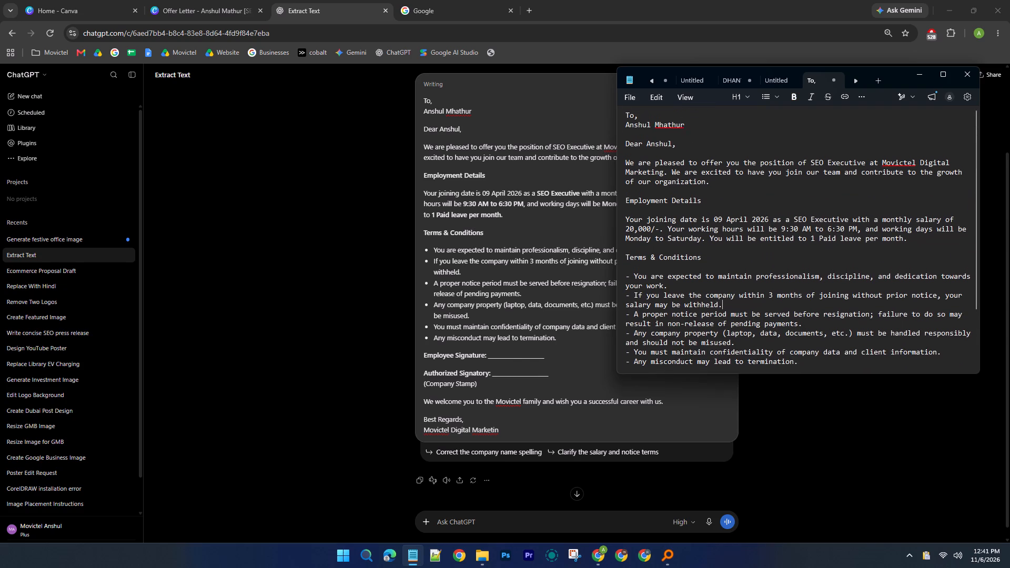
Delete the "To," line, the recipient name and the blank line above the greeting.
left_click_drag(686, 128, 608, 121)
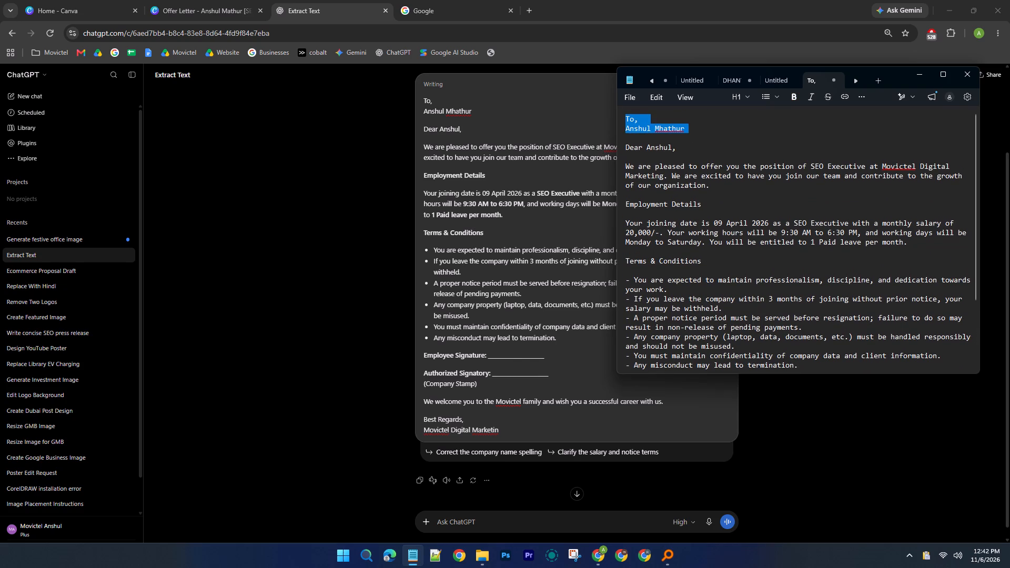
key("BackSpace")
key("0")
key("BackSpace")
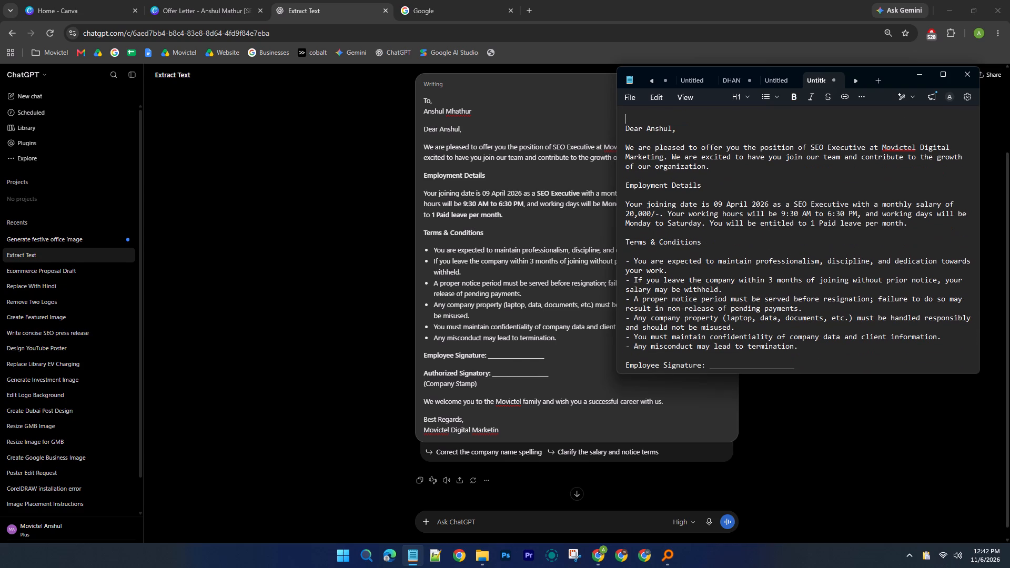
key("Right")
key("BackSpace")
Replace the name in the "Dear" greeting with "Abhijeet".
double_click(660, 118)
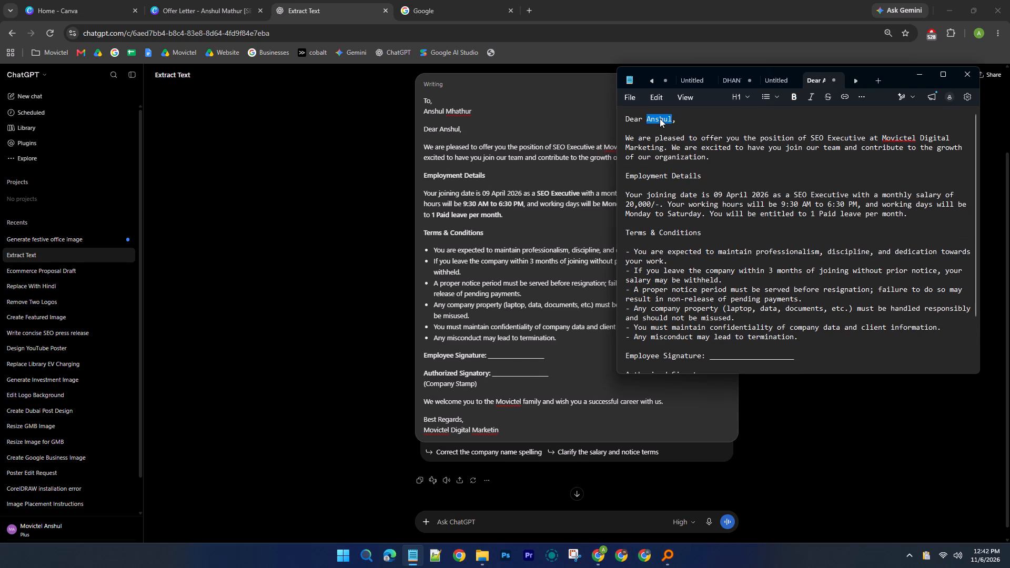
type("aBHI")
key("BackSpace")
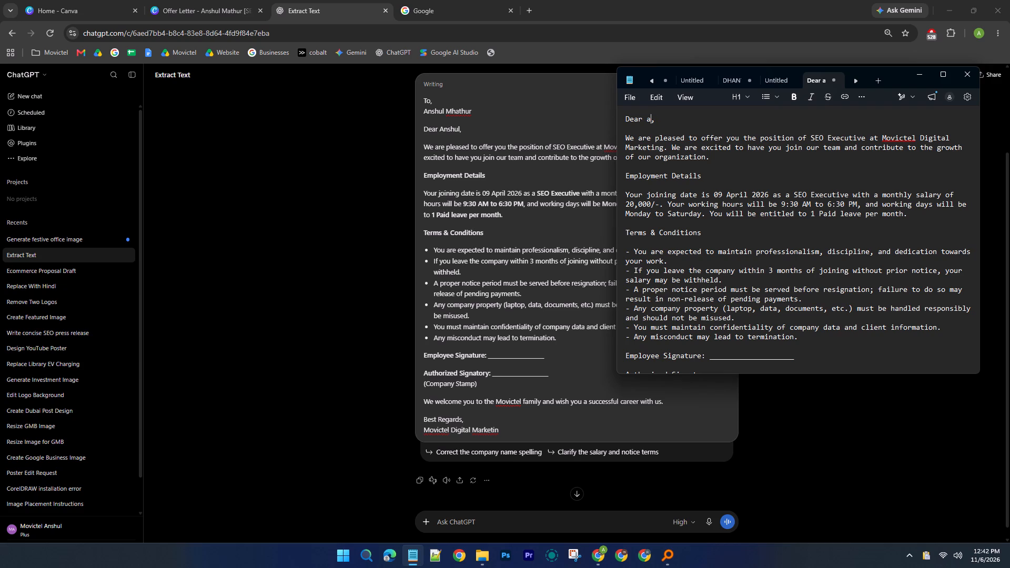
key("BackSpace")
type("Abhijit")
key("BackSpace")
key("BackSpace")
type("eet")
key("BackSpace")
key("BackSpace")
key("BackSpace")
type("it")
key("BackSpace")
key("BackSpace")
type("eet")
Change the offered position in the opening paragraph to "Graphic Designer and Video Editor".
left_click_drag(810, 138, 864, 138)
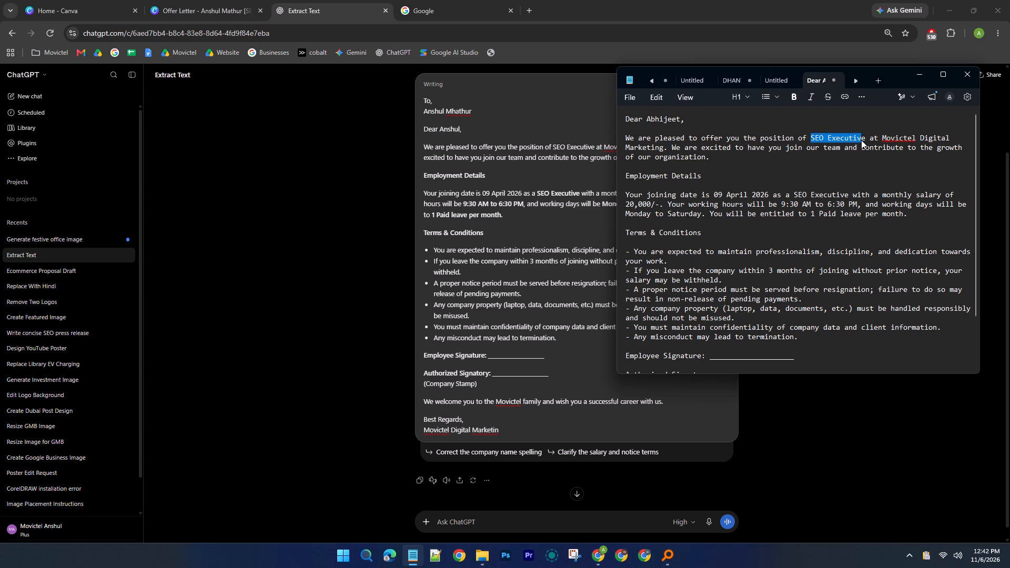
type("Graphic Desi")
type("gner and Video Editor")
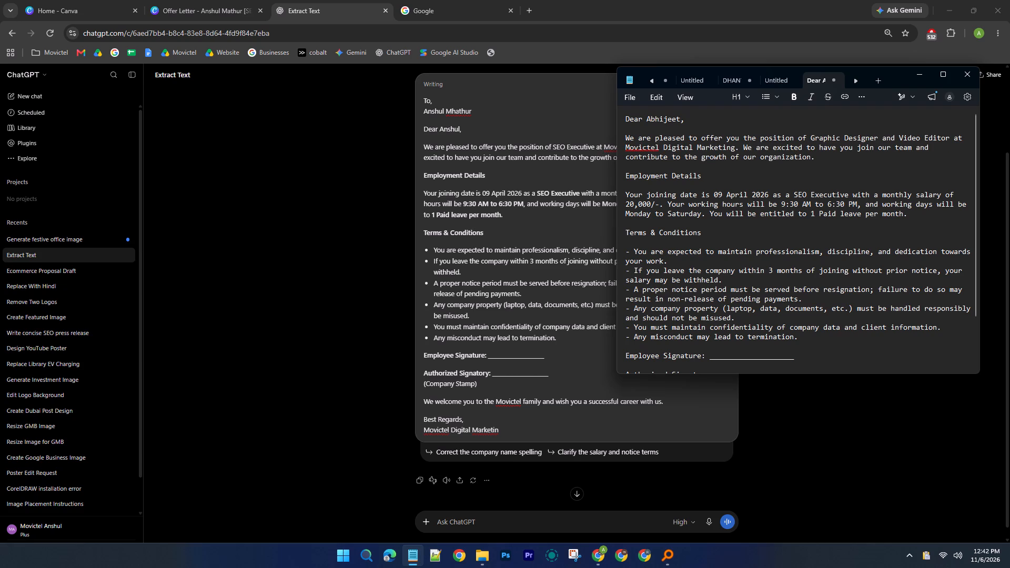
Insert a spaced hyphen after "Movictel" in the opening paragraph.
left_click(661, 147)
key("space")
type("-")
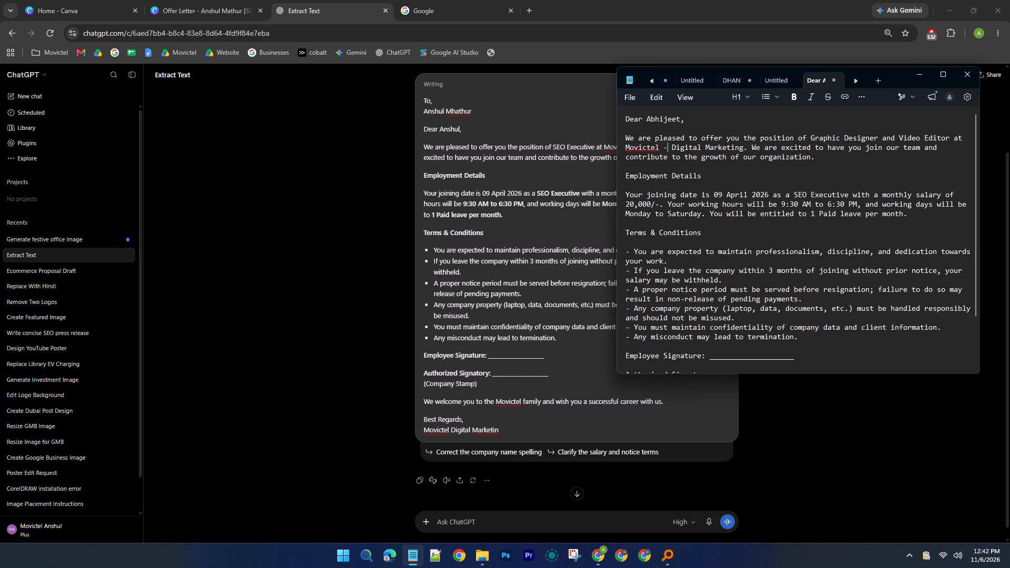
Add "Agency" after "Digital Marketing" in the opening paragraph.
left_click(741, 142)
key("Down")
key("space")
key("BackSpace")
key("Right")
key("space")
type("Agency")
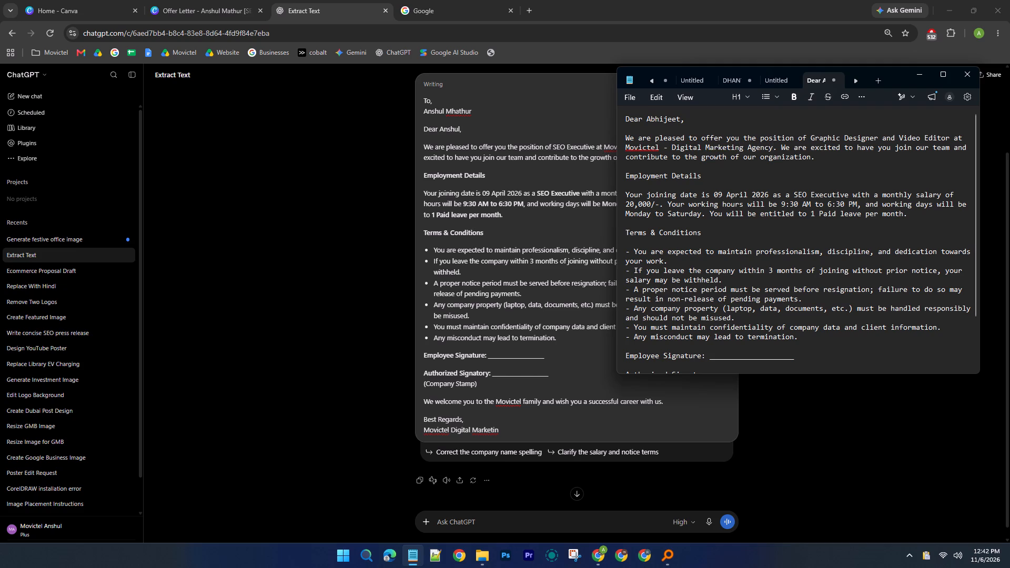
Replace the business description after "Movictel -" in the opening paragraph with "Tech Solutions".
left_click_drag(671, 146, 772, 144)
type("Tech Solutions")
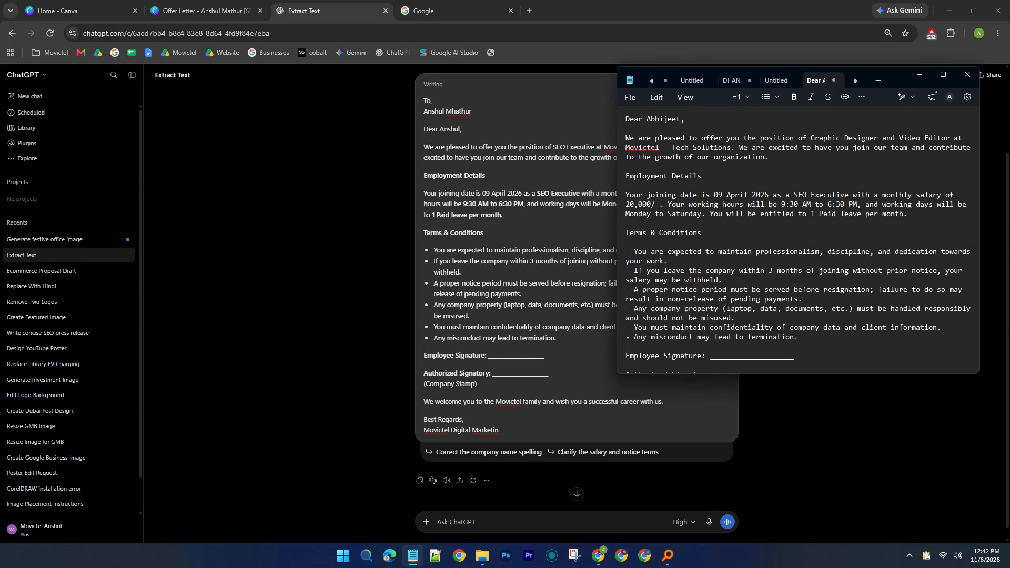
left_click(787, 144)
Change the day and month of the joining date under Employment Details to 02 November.
left_click_drag(712, 192, 720, 193)
left_click_drag(720, 193, 722, 193)
type("02")
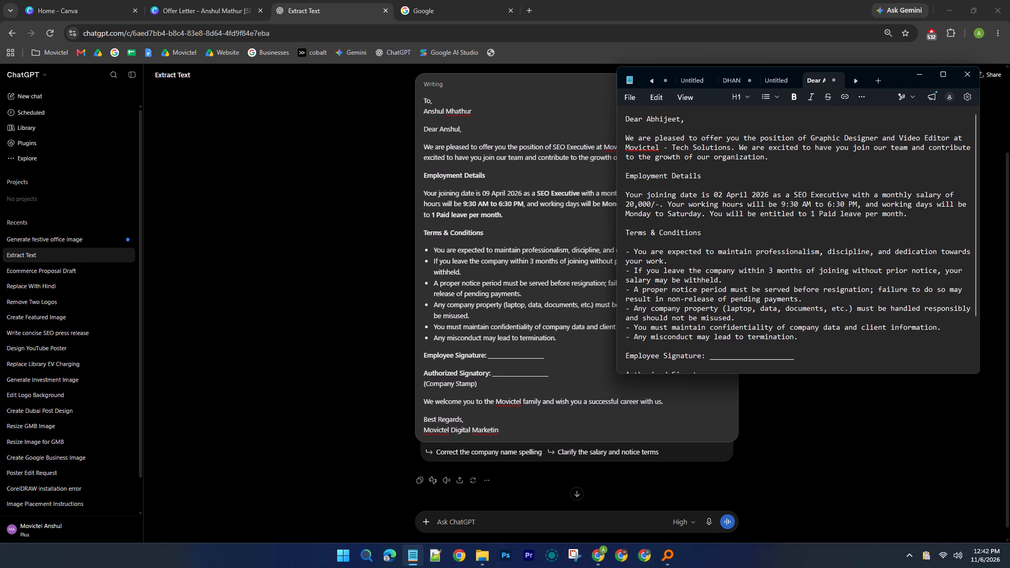
double_click(726, 194)
type("November")
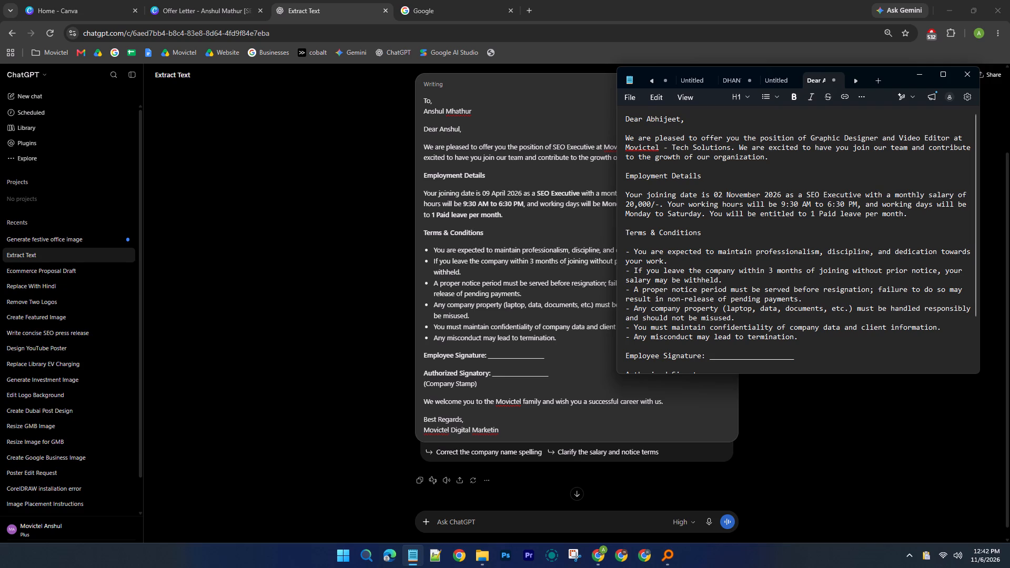
Replace "SEO Executive" under Employment Details with "Graphic Designer and Video Editor", copied from the opening paragraph.
left_click_drag(804, 195, 825, 195)
left_click_drag(810, 137, 950, 139)
key("ctrl+c")
left_click_drag(806, 195, 859, 196)
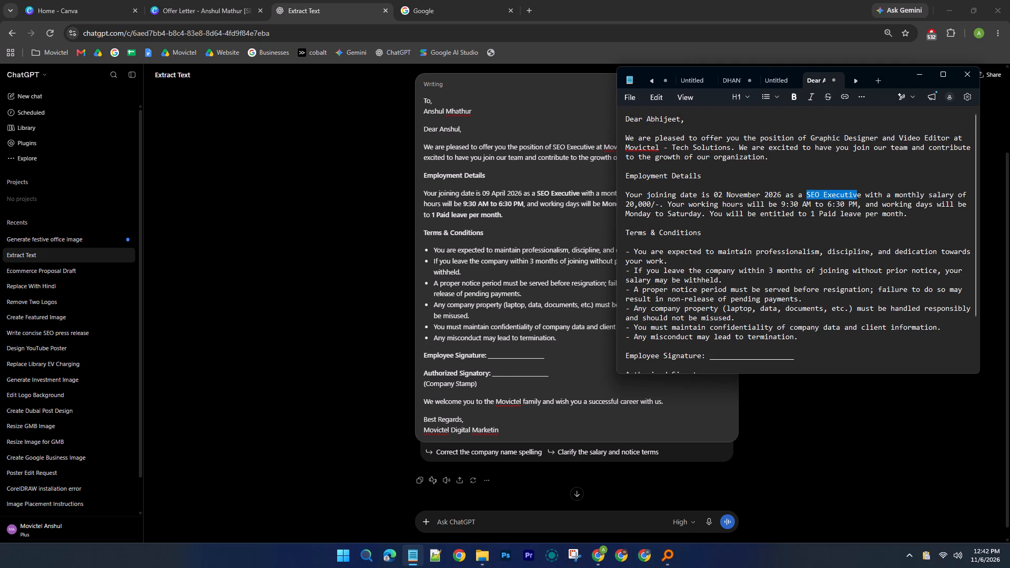
left_click_drag(859, 196, 861, 196)
key("ctrl+v")
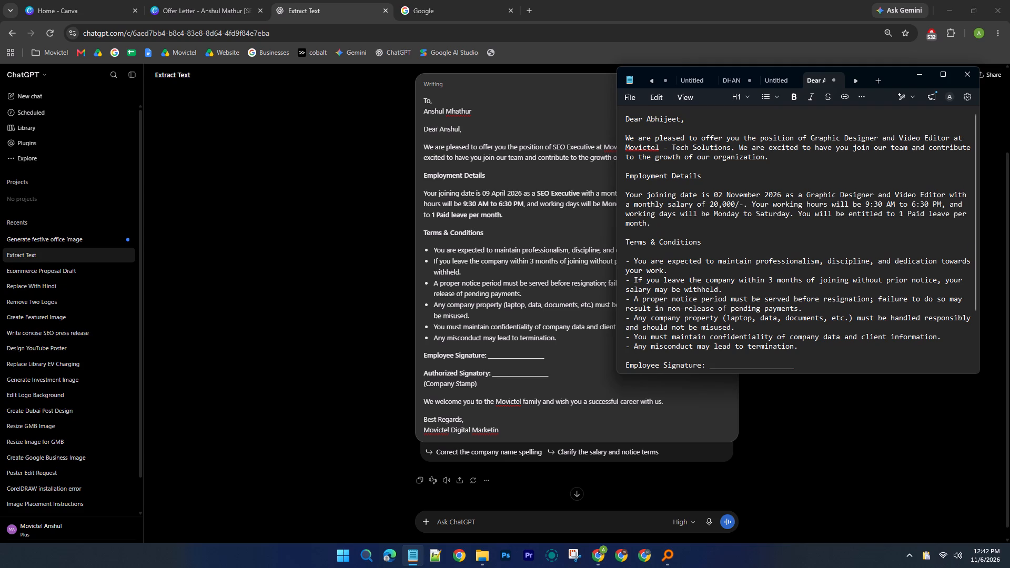
Change the monthly salary under Employment Details to 25,000/-.
left_click(714, 207)
key("5")
Search Google for "rupee", copy the ₹ symbol, and insert it directly before the salary figure in the Notepad letter.
left_click(489, 0)
type("rupee")
key("Return")
left_click(317, 173)
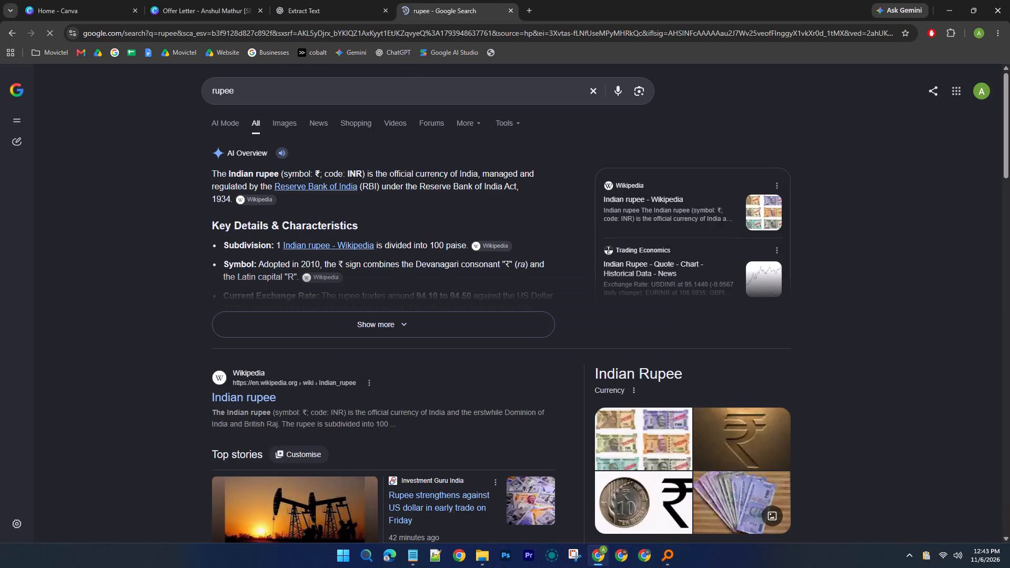
key("ctrl+c")
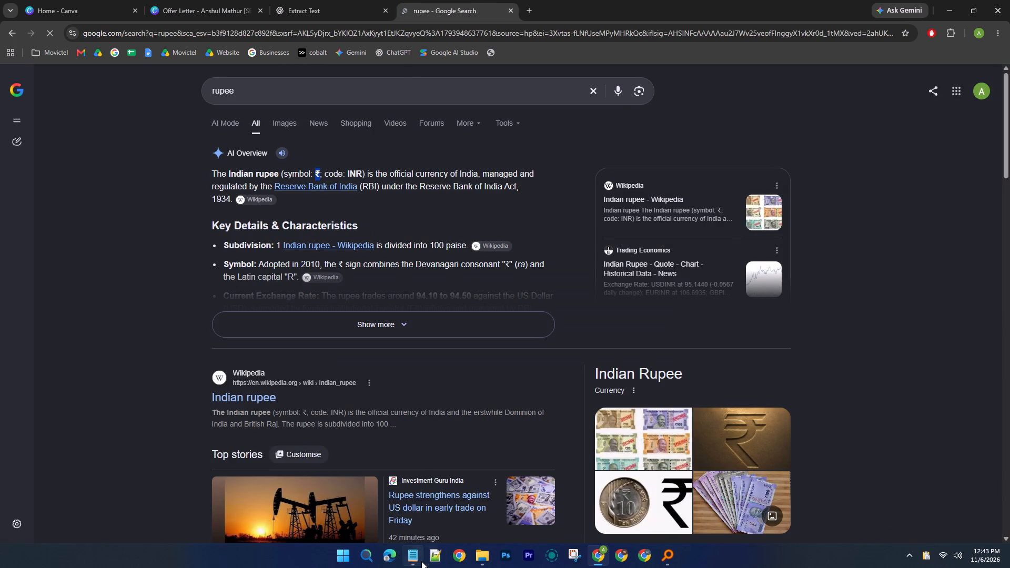
left_click(421, 561)
right_click(709, 203)
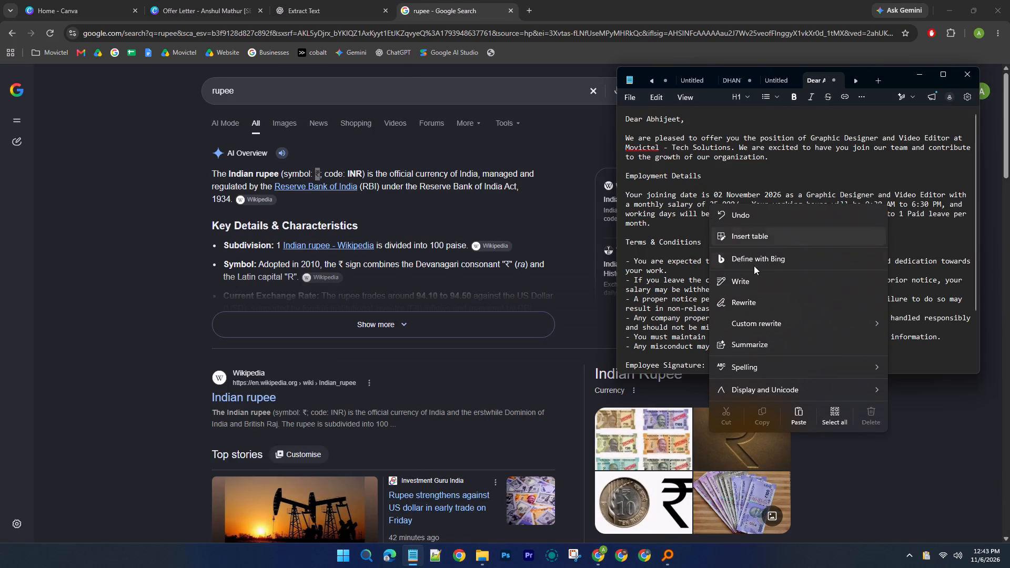
left_click(678, 187)
left_click(709, 203)
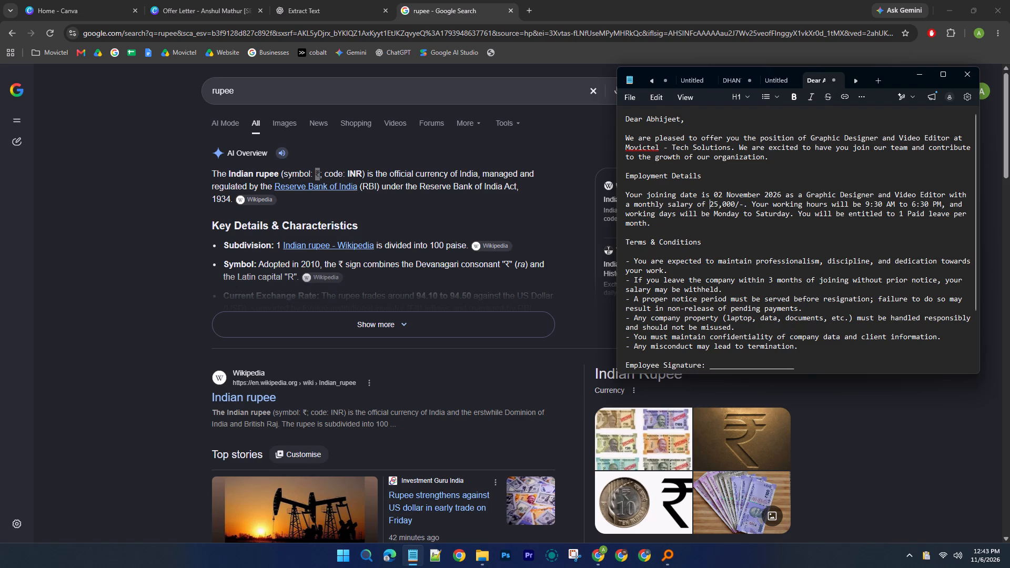
right_click(709, 203)
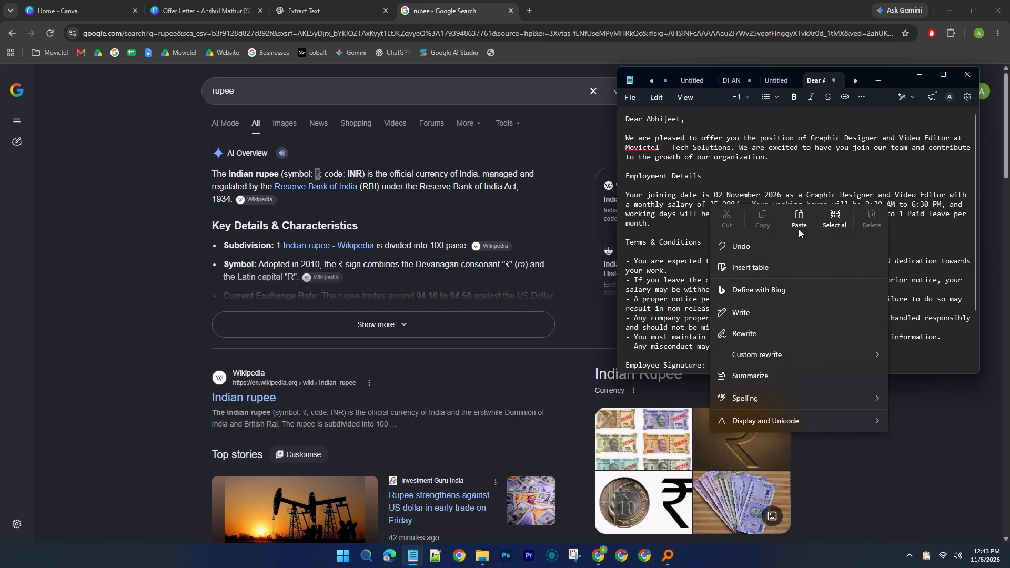
left_click(804, 220)
left_click(749, 227)
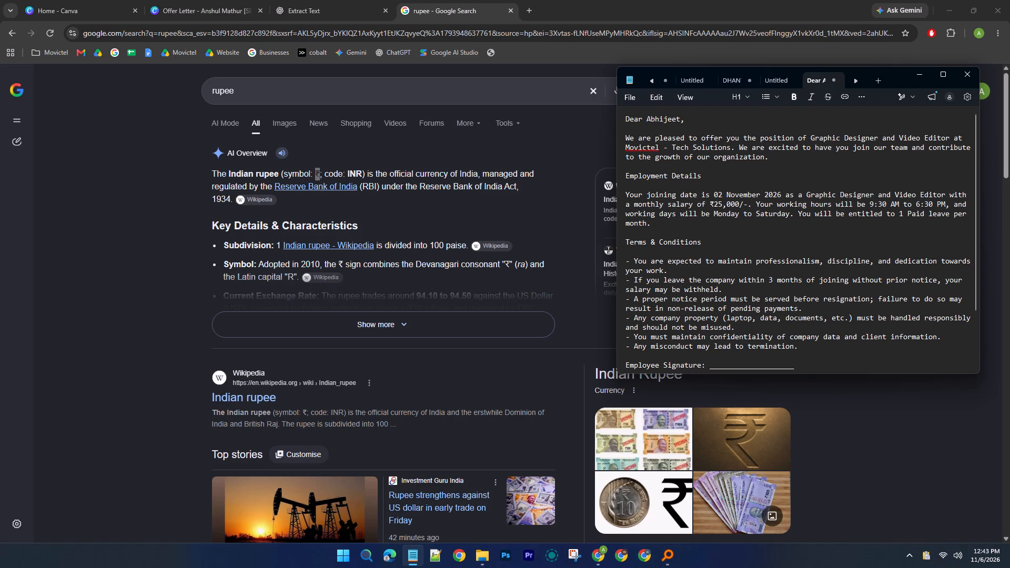
Change "Paid" to lowercase "paid" in the leave sentence under Employment Details.
left_click(907, 213)
key("Right")
key("BackSpace")
key("p")
Cut the letter text from the greeting through the Employment Details paragraph and paste it into a new body text box in Canva.
scroll(771, 246, "down", 1)
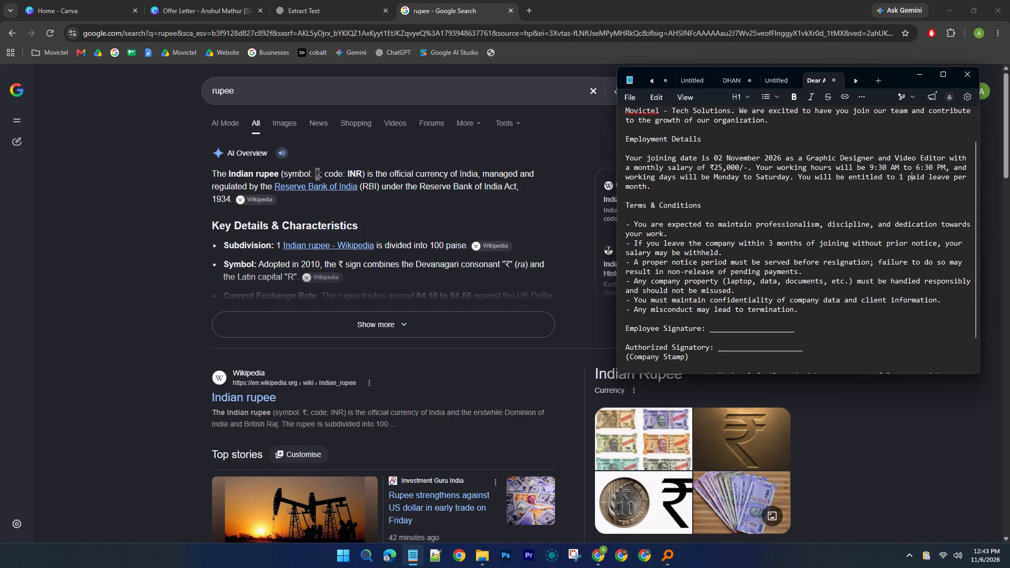
scroll(771, 246, "down", 2)
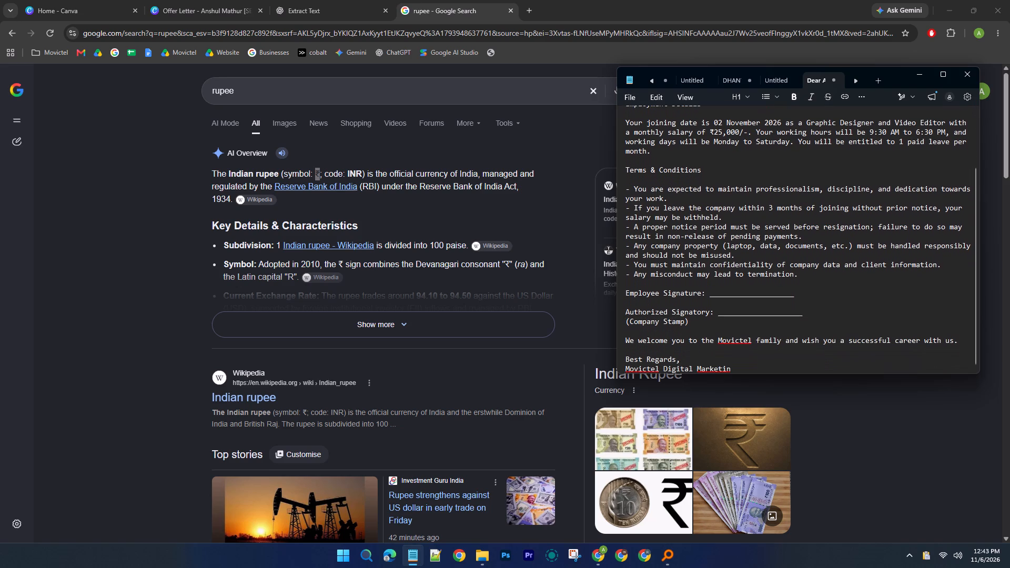
scroll(771, 246, "down", 2)
scroll(680, 300, "up", 4)
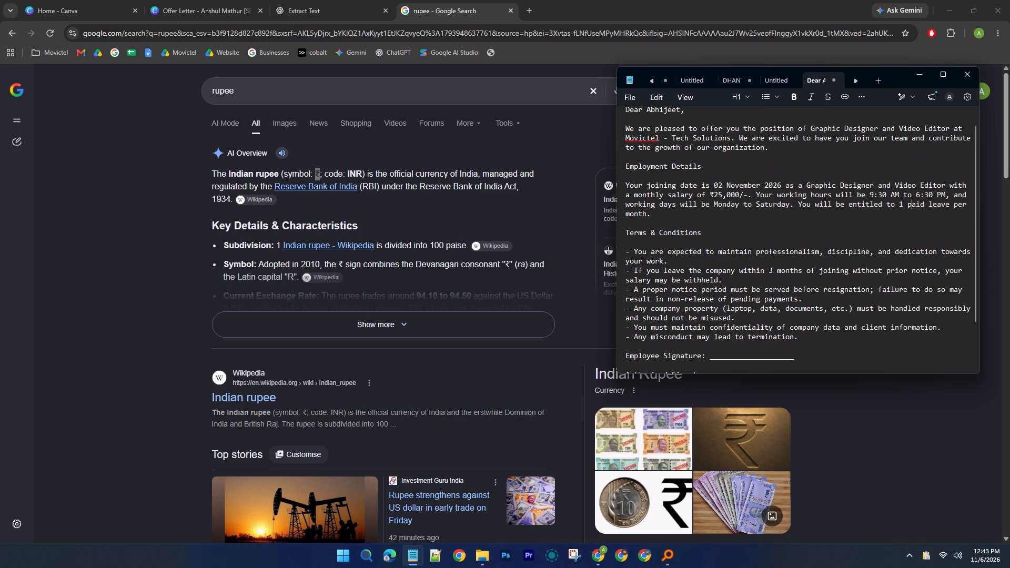
scroll(683, 291, "up", 2)
left_click_drag(657, 221, 647, 183)
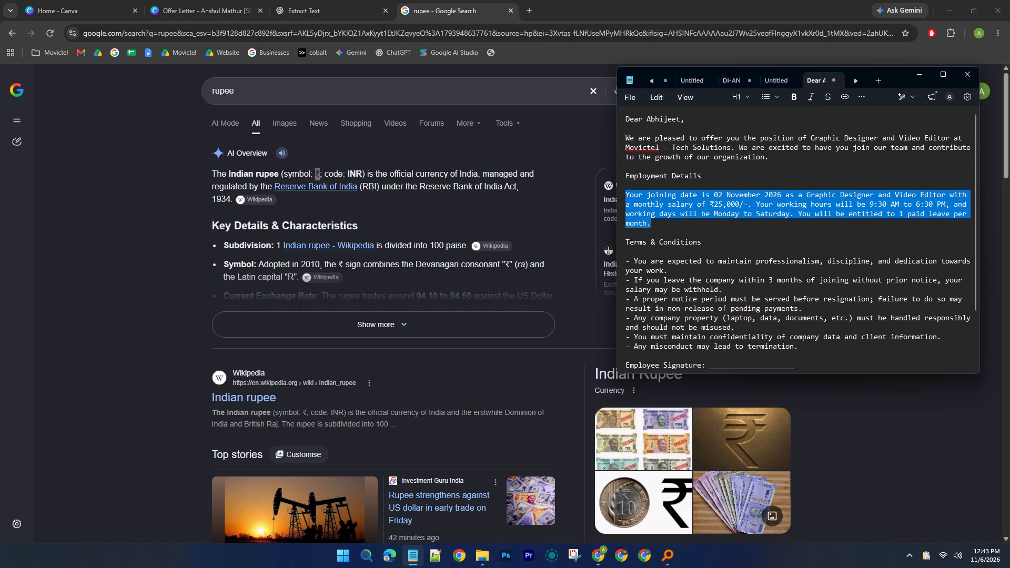
left_click_drag(647, 183, 620, 113)
key("ctrl+x")
left_click(174, 0)
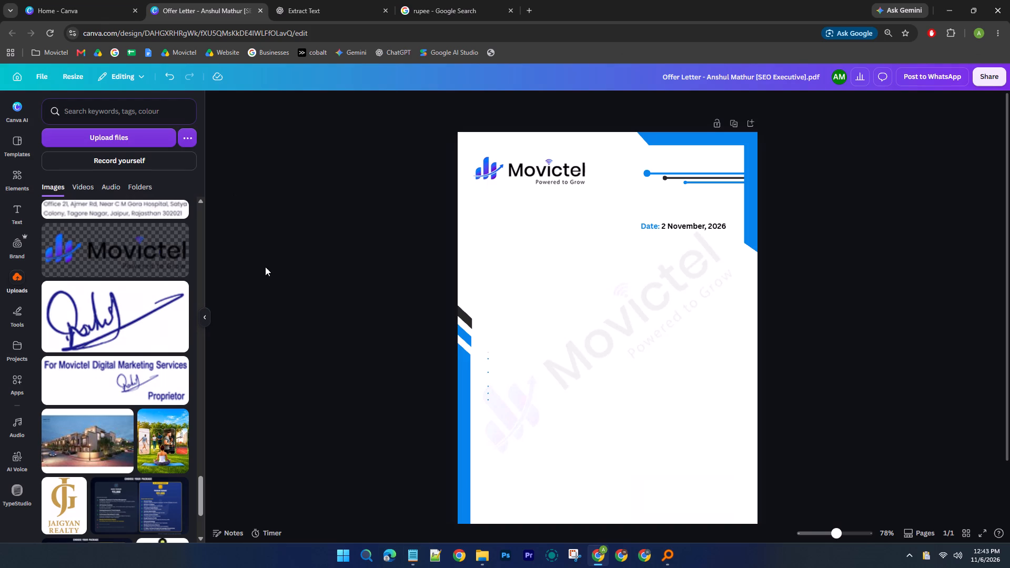
left_click(13, 212)
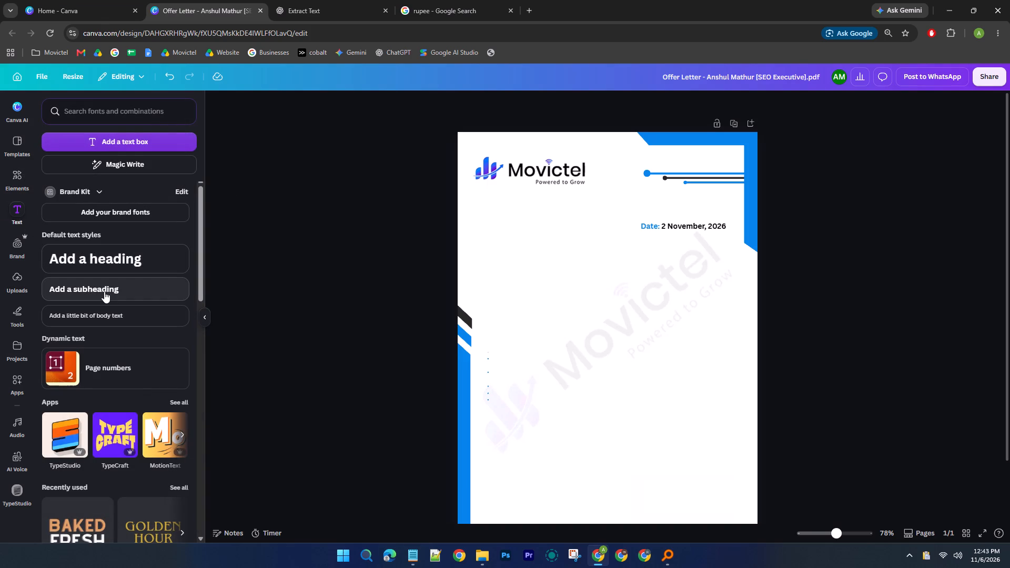
left_click(107, 316)
key("ctrl+v")
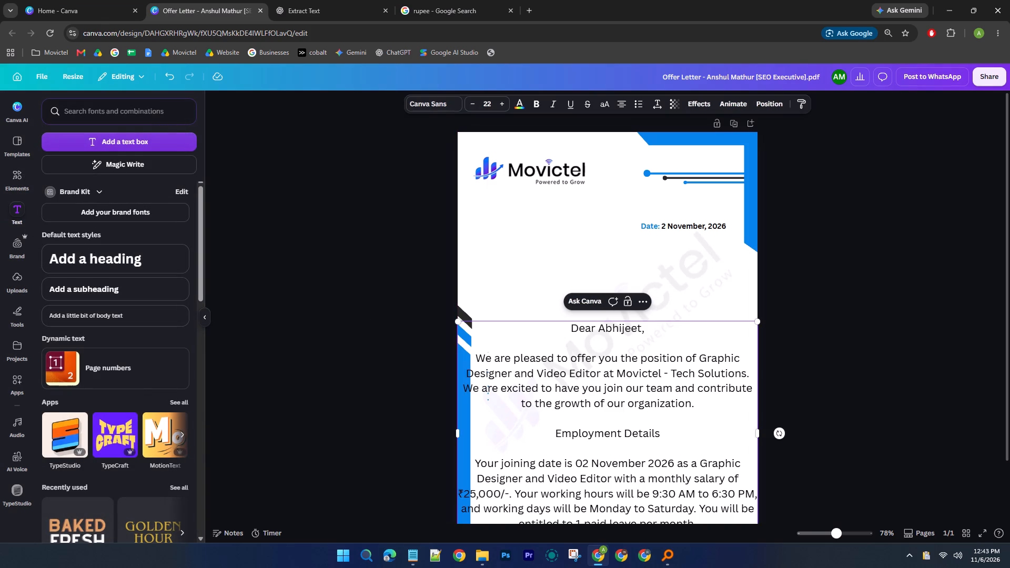
Left-align all the pasted letter text and set its font size to 14.
key("ctrl+a")
left_click(620, 106)
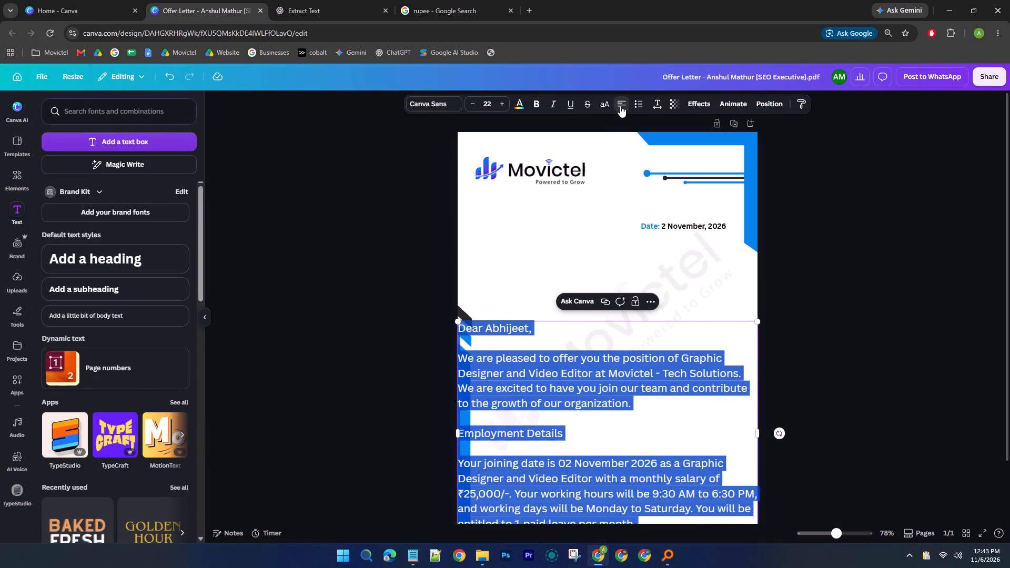
left_click(601, 334)
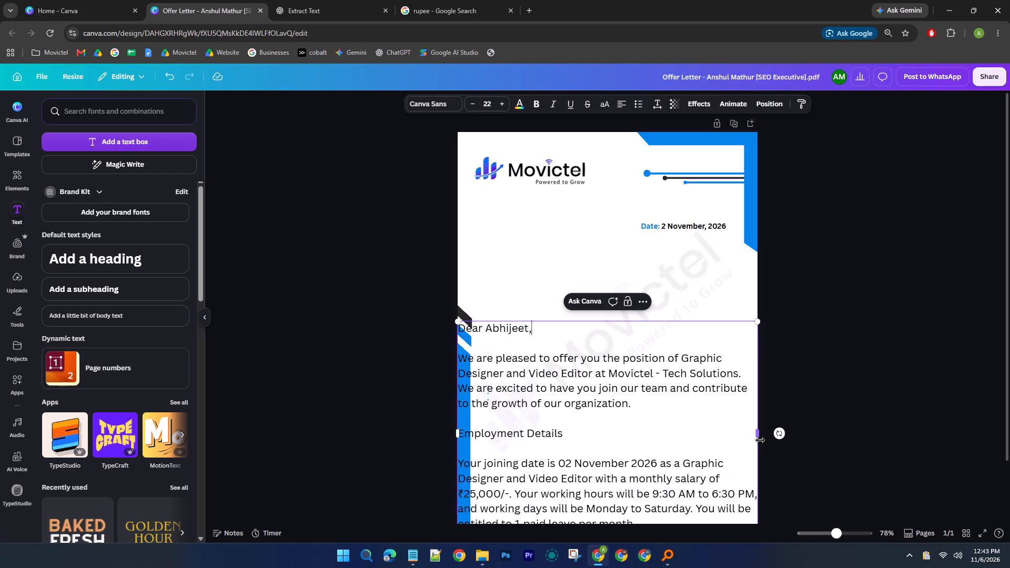
key("ctrl+a")
triple_click(467, 104)
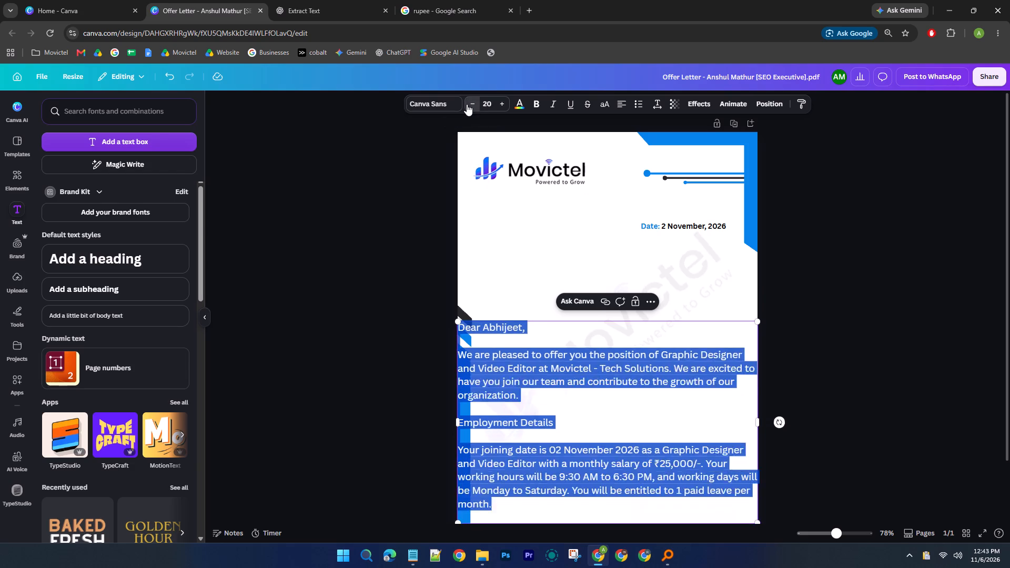
triple_click(467, 104)
double_click(467, 104)
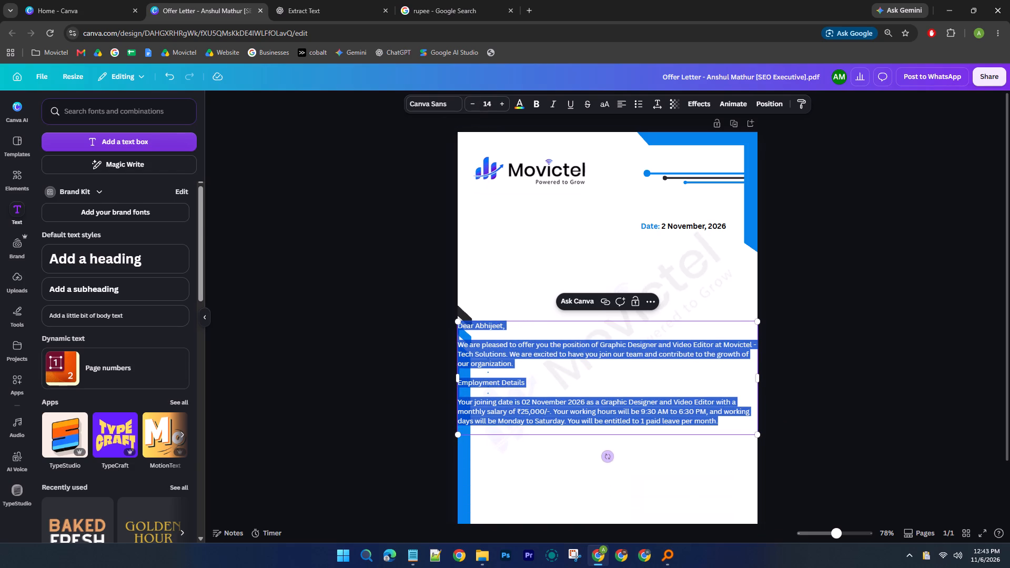
Narrow the letter text box from both sides to about 172 wide so it clears the page's blue side borders.
left_click_drag(759, 377, 729, 372)
left_click_drag(455, 381, 486, 381)
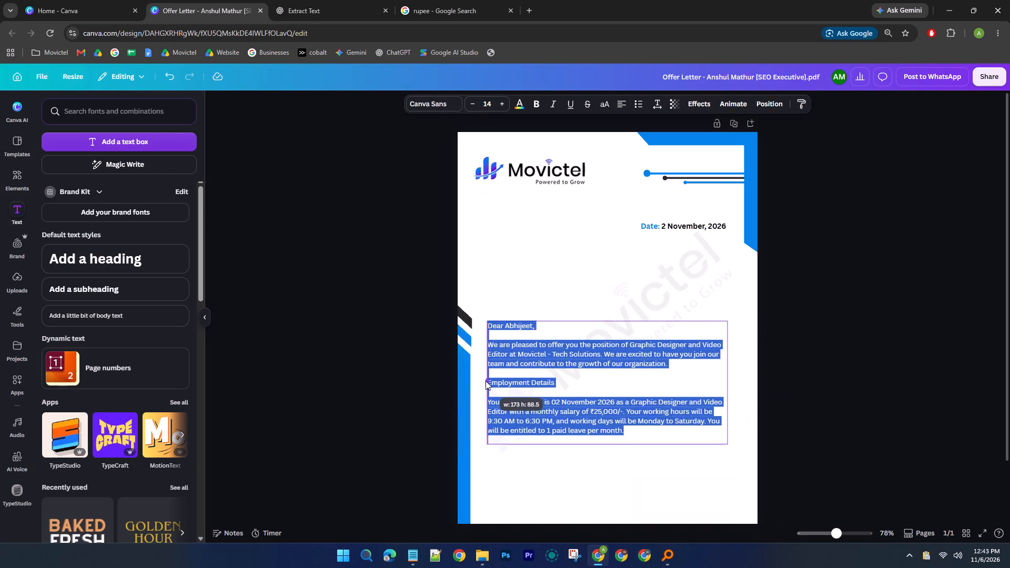
left_click_drag(486, 381, 494, 381)
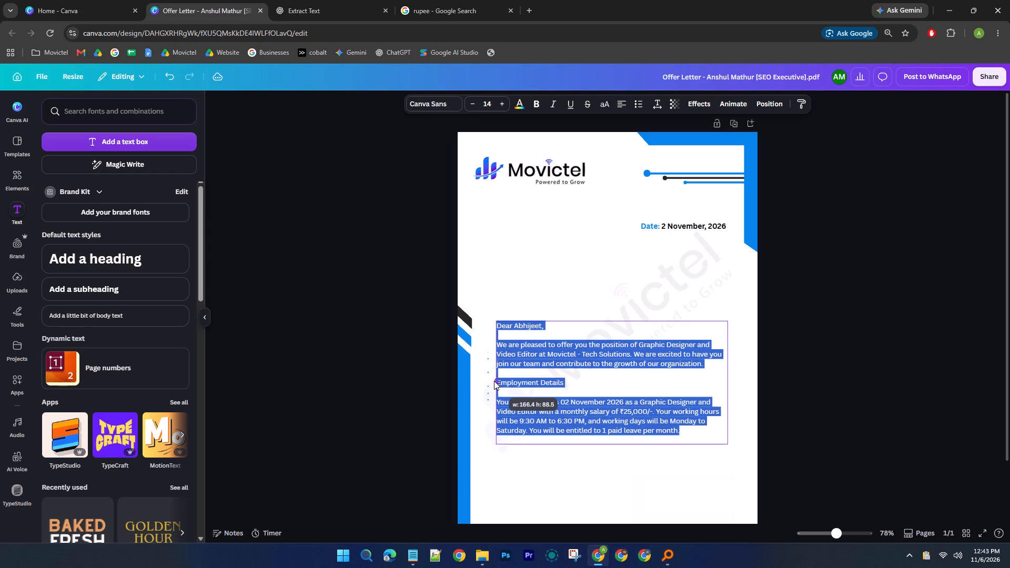
left_click_drag(494, 381, 490, 381)
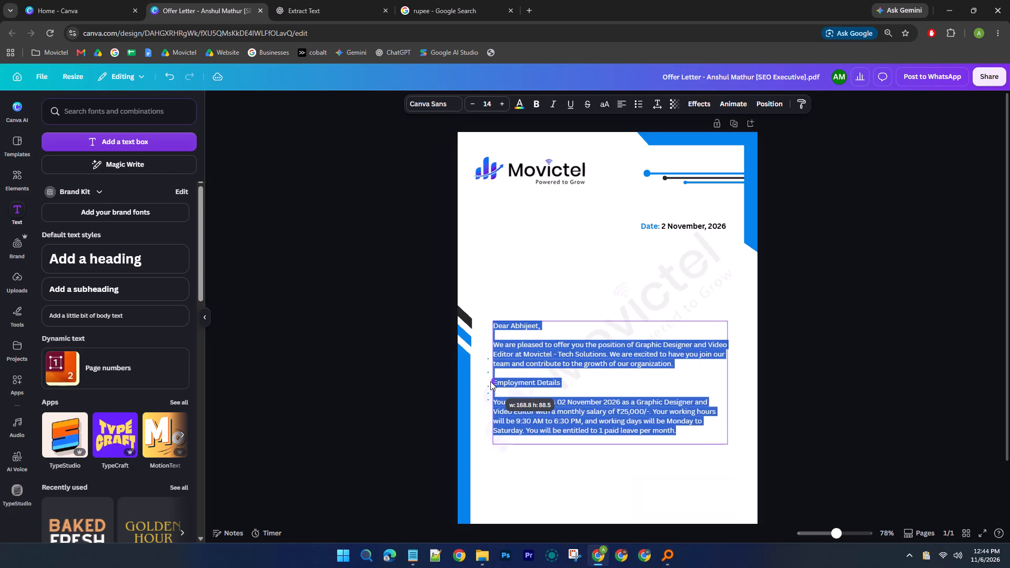
left_click_drag(490, 381, 487, 381)
left_click(643, 425)
left_click(851, 393)
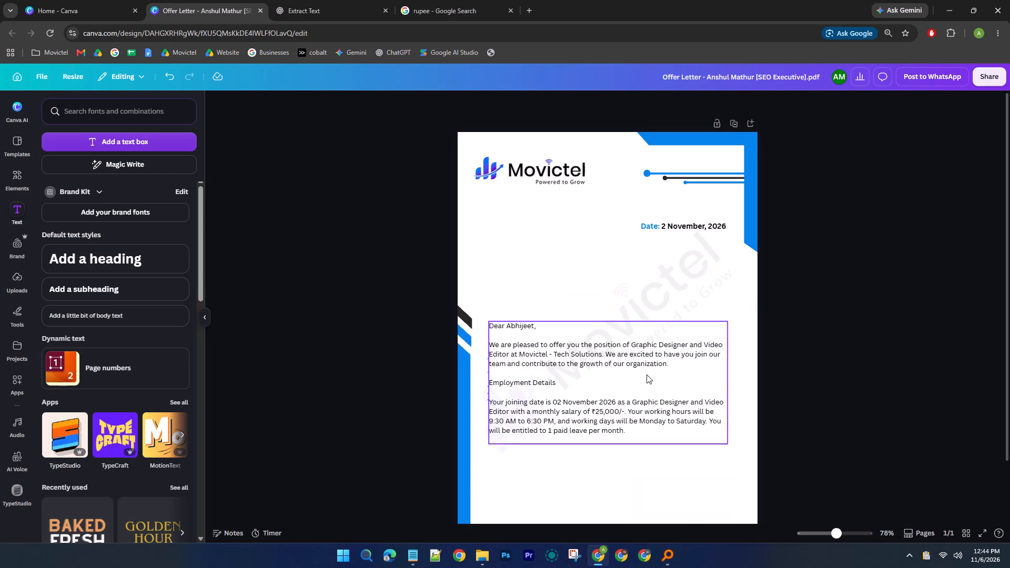
Move the letter text box up so the greeting starts just below the date line.
left_click_drag(647, 374, 647, 301)
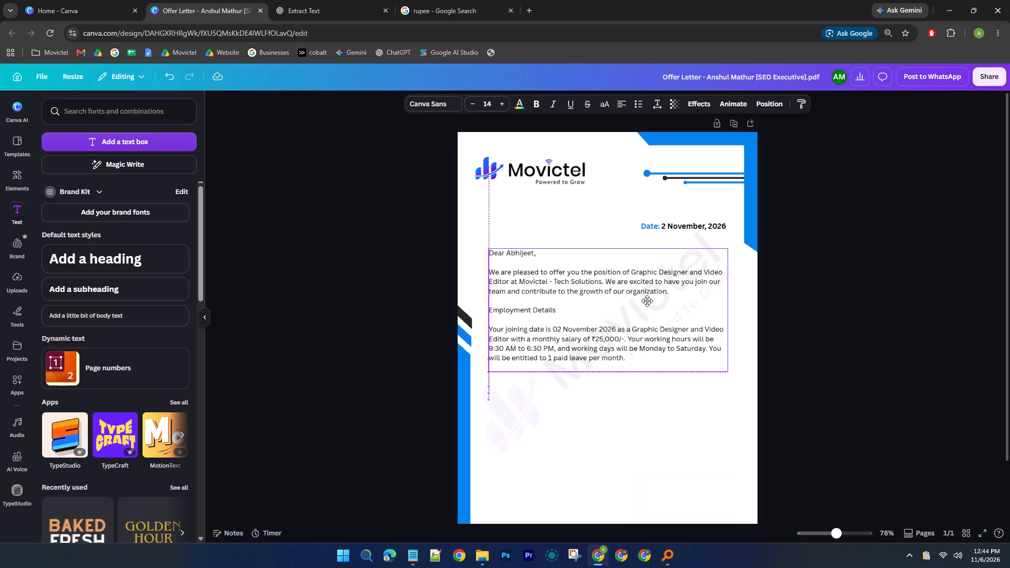
left_click_drag(647, 301, 649, 301)
left_click(730, 316)
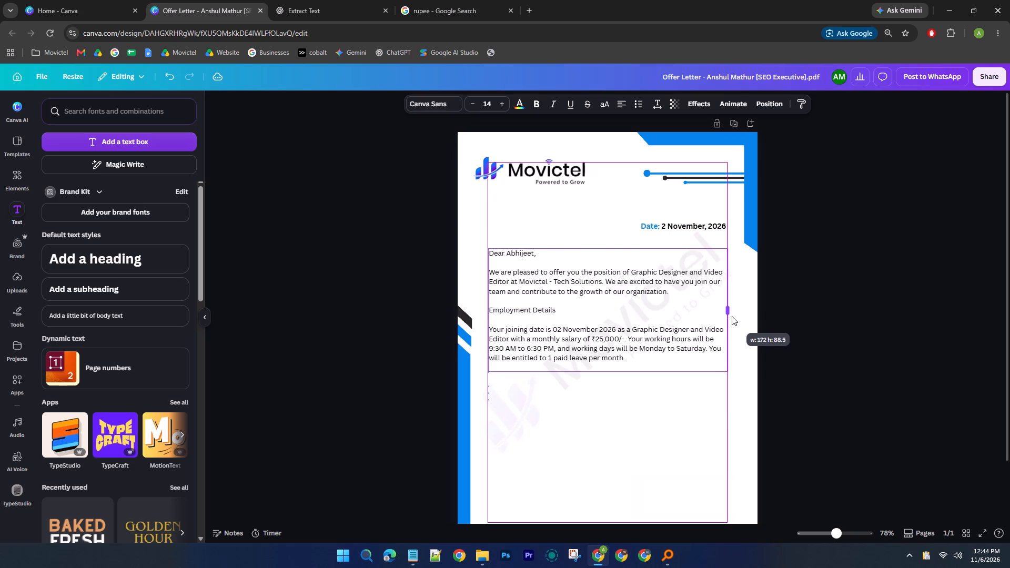
left_click(867, 284)
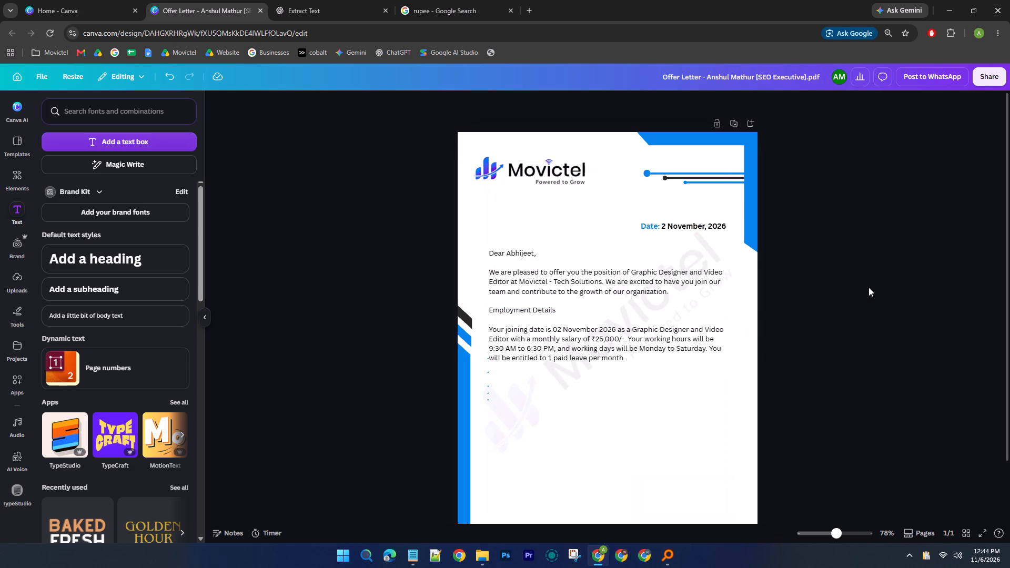
left_click_drag(593, 279, 593, 275)
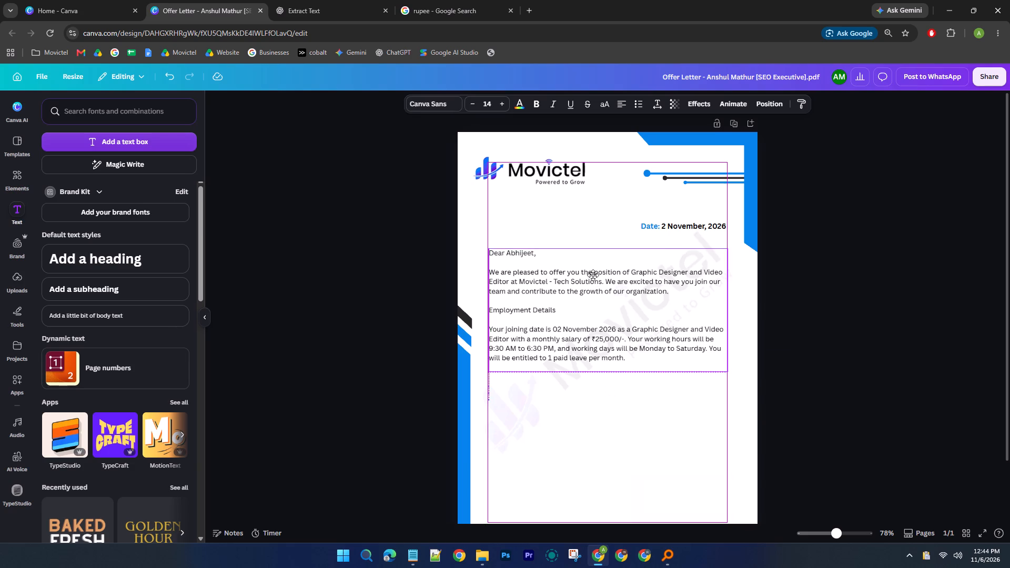
left_click_drag(593, 275, 593, 273)
left_click(908, 273)
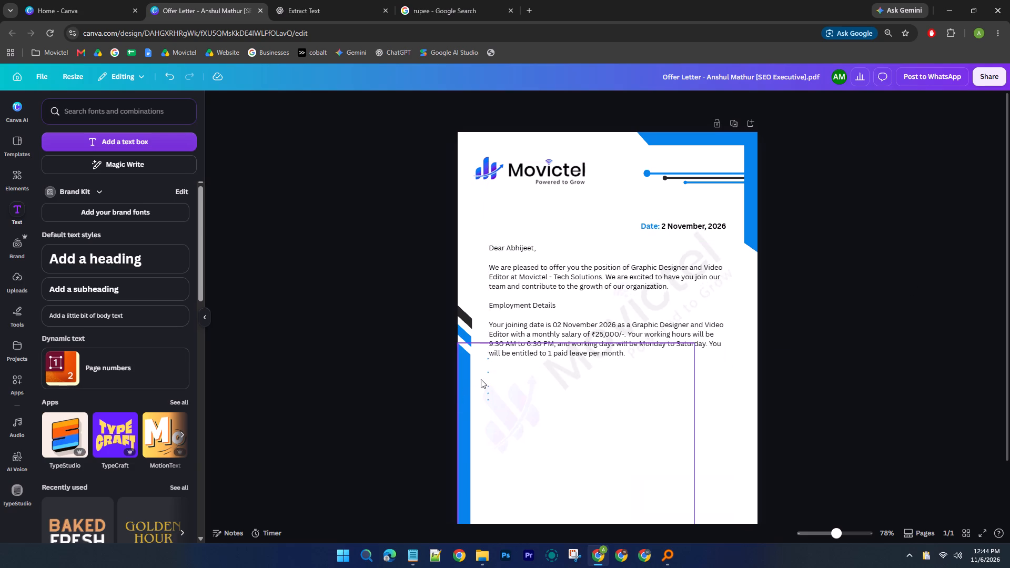
Unlock the locked image behind the stray bullet dots on the lower part of the page.
left_click(489, 379)
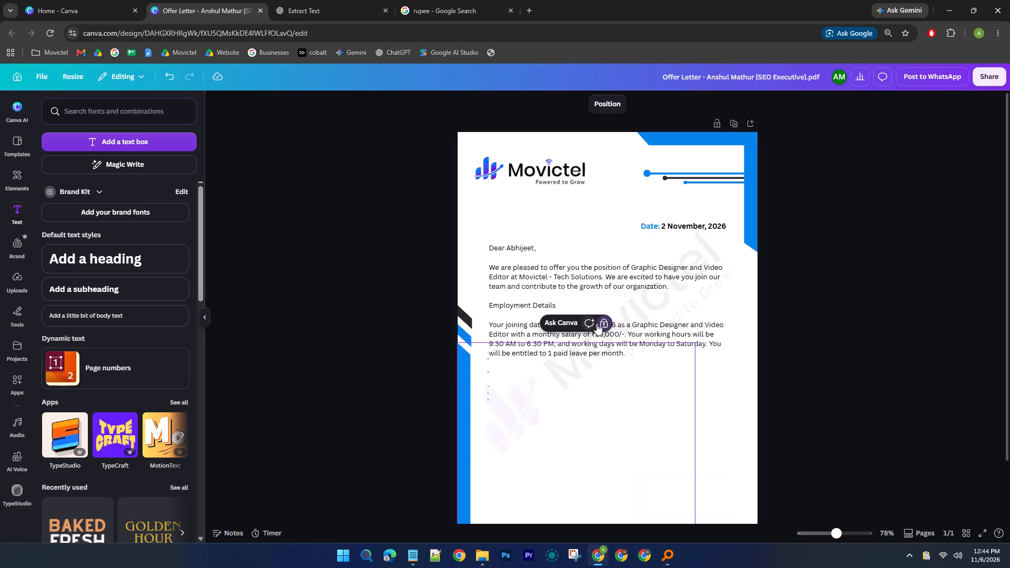
left_click(603, 323)
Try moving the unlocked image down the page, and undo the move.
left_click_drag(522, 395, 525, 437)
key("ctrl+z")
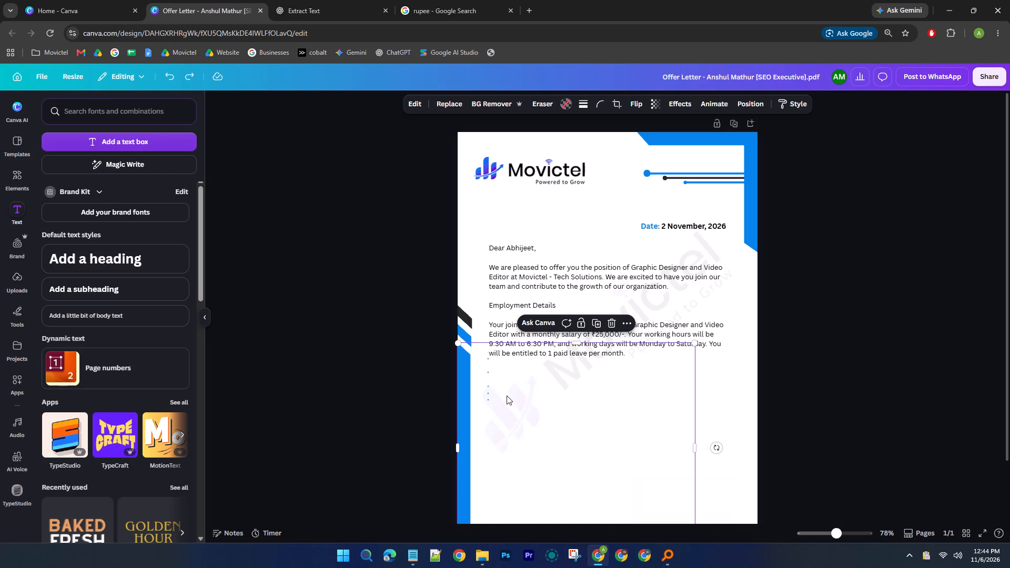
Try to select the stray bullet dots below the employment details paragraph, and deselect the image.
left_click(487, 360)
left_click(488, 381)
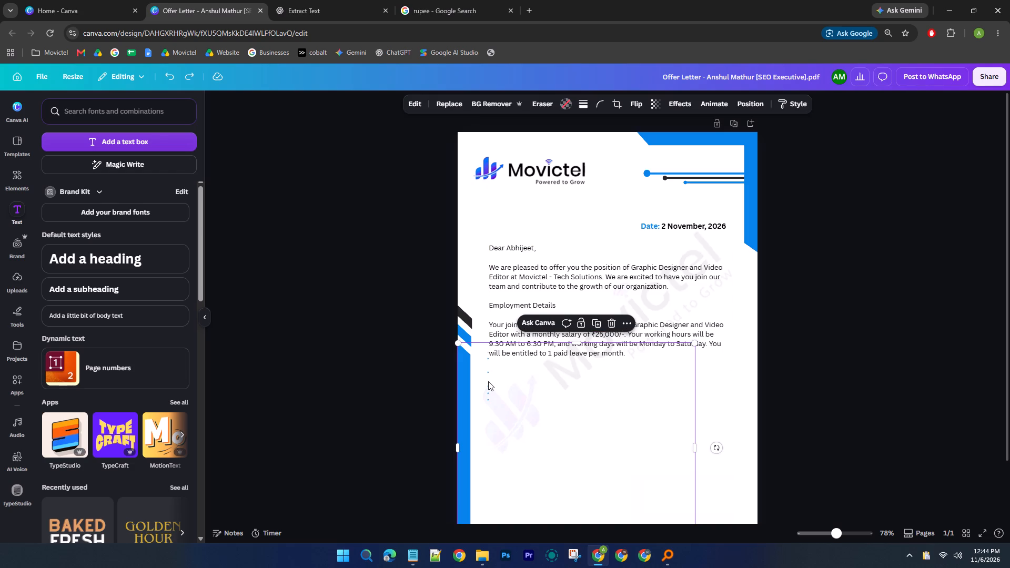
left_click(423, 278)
Open the SEO Executive offer letter again from the recent designs on the Canva home page.
left_click(122, 0)
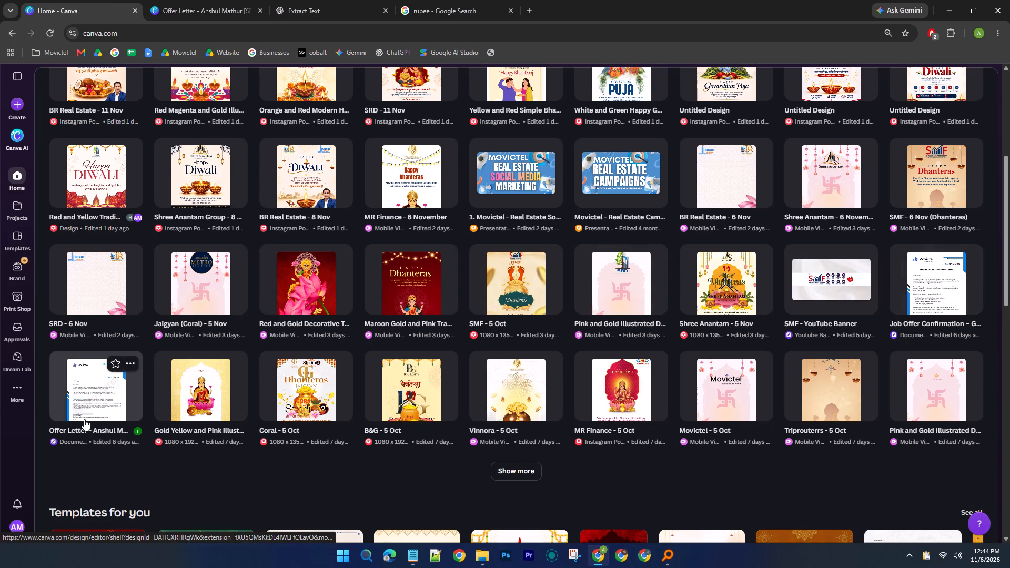
left_click(88, 406)
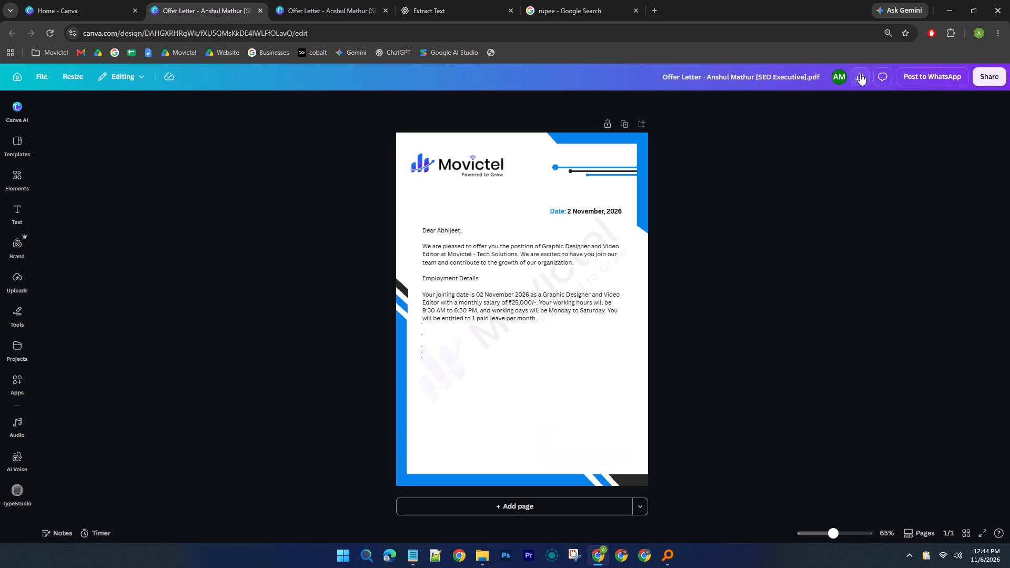
Open the offer letter's version history and preview the versions from 6 minutes ago and 10:16 am, 31 Oct.
left_click(45, 80)
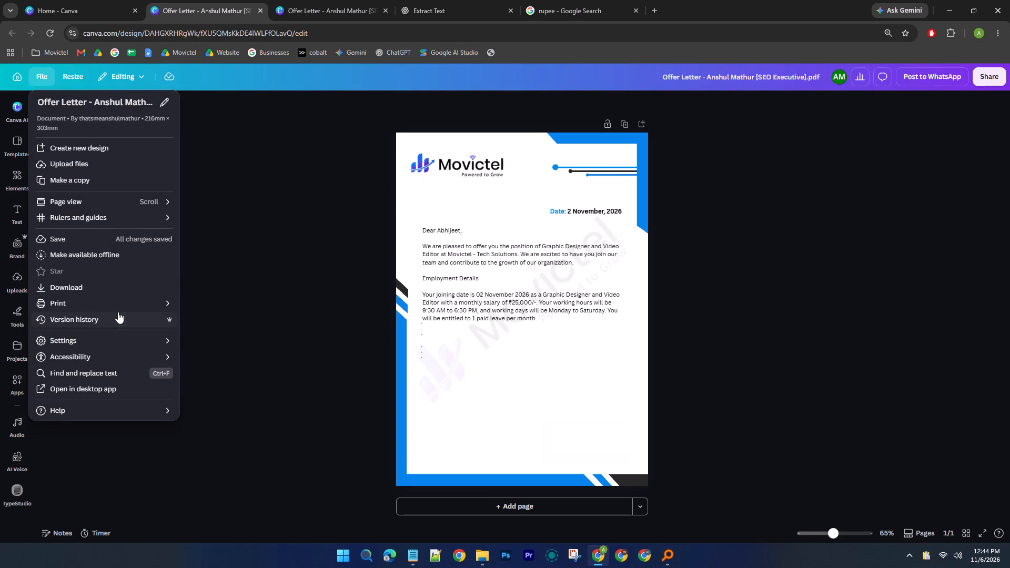
left_click(117, 316)
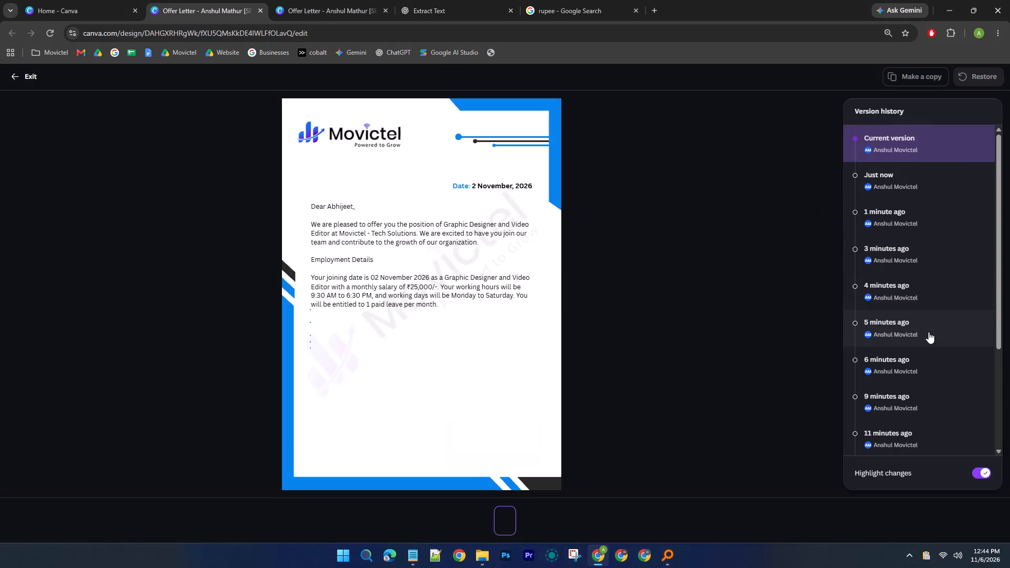
left_click(912, 373)
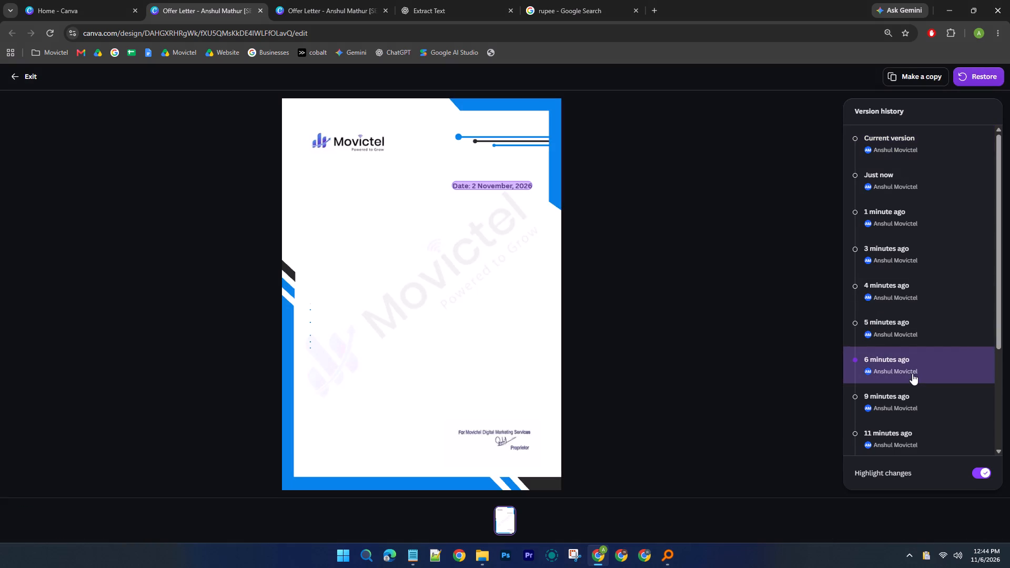
scroll(908, 401, "down", 5)
left_click(906, 324)
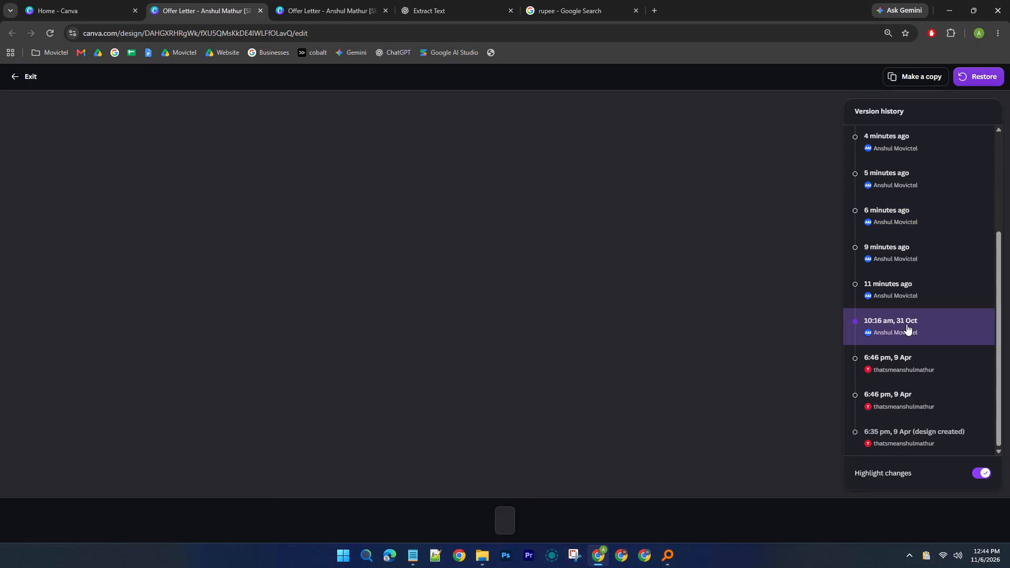
scroll(309, 266, "up", 3, "ctrl")
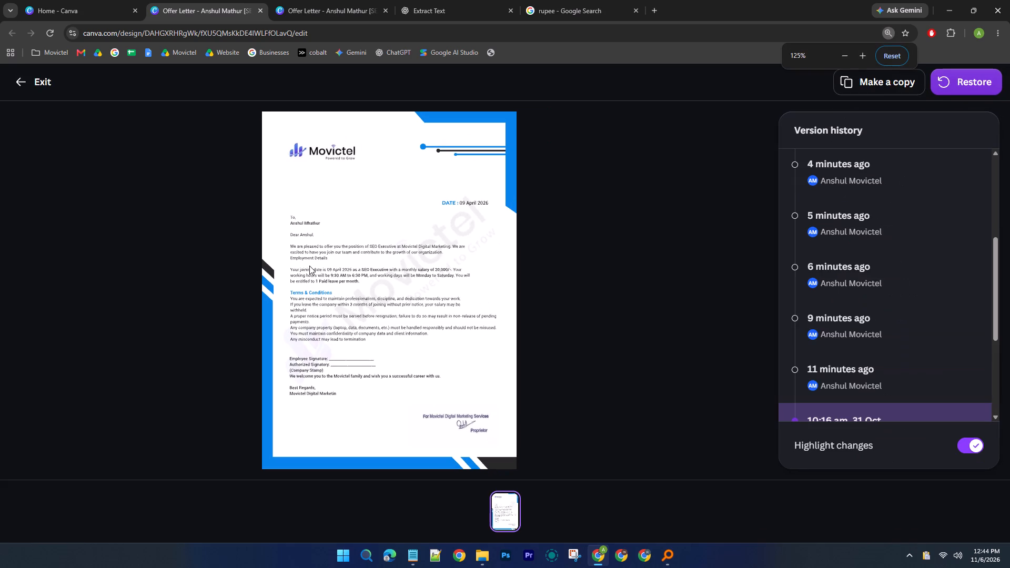
scroll(309, 266, "down", 2, "ctrl")
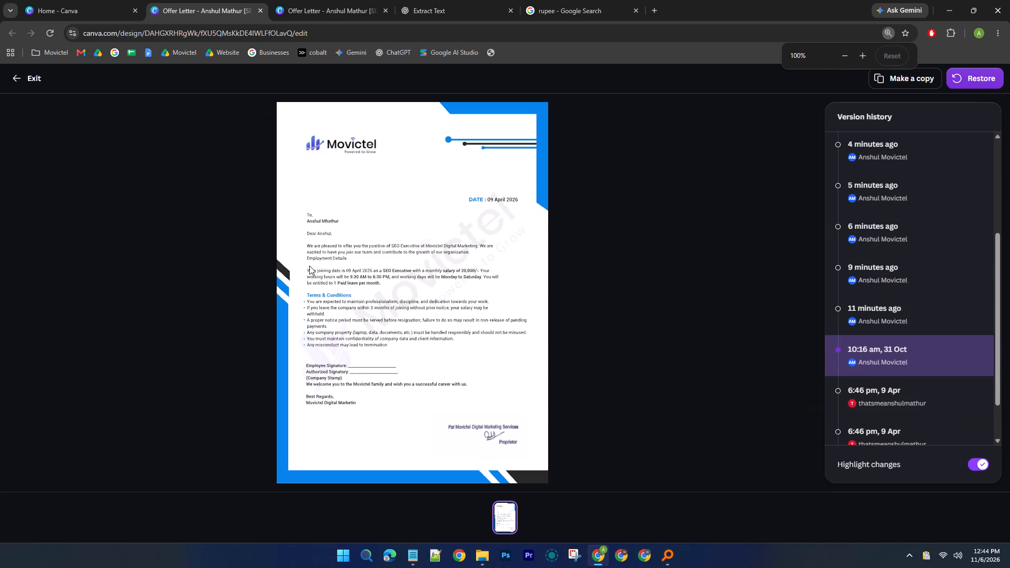
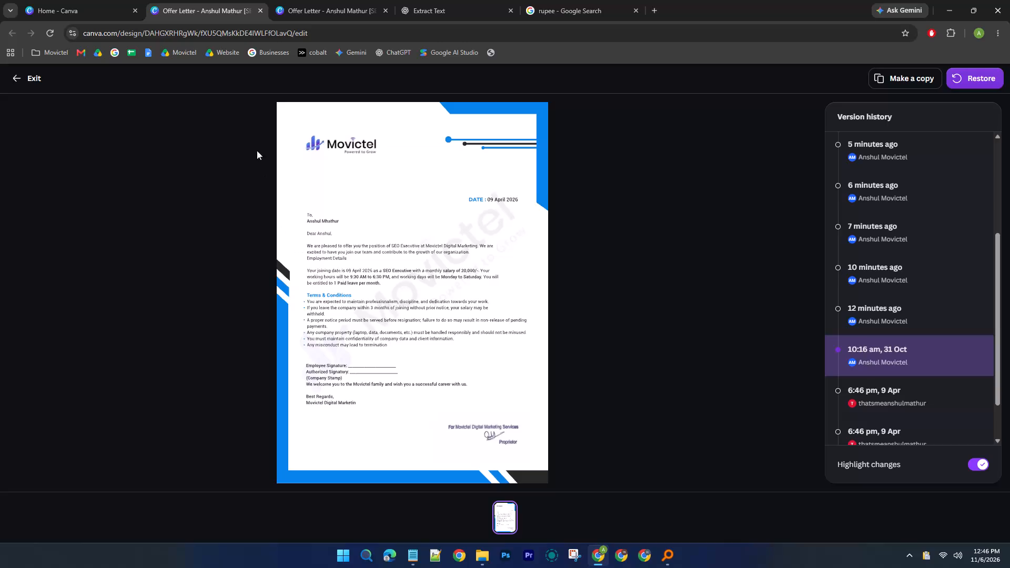
Check the extracted offer letter text in ChatGPT and close the rupee search page.
left_click(173, 0)
left_click(374, 0)
left_click(448, 0)
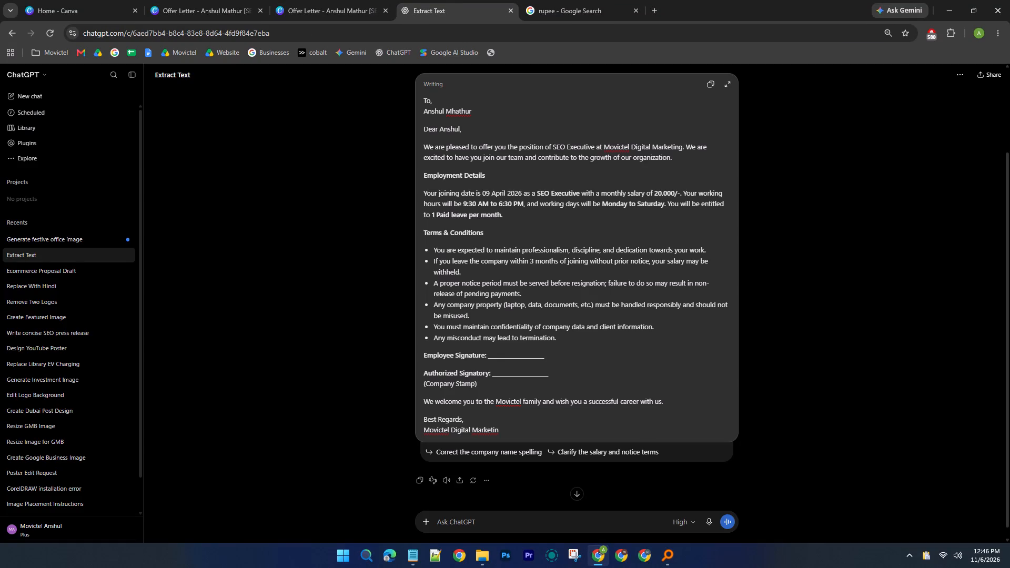
left_click(641, 13)
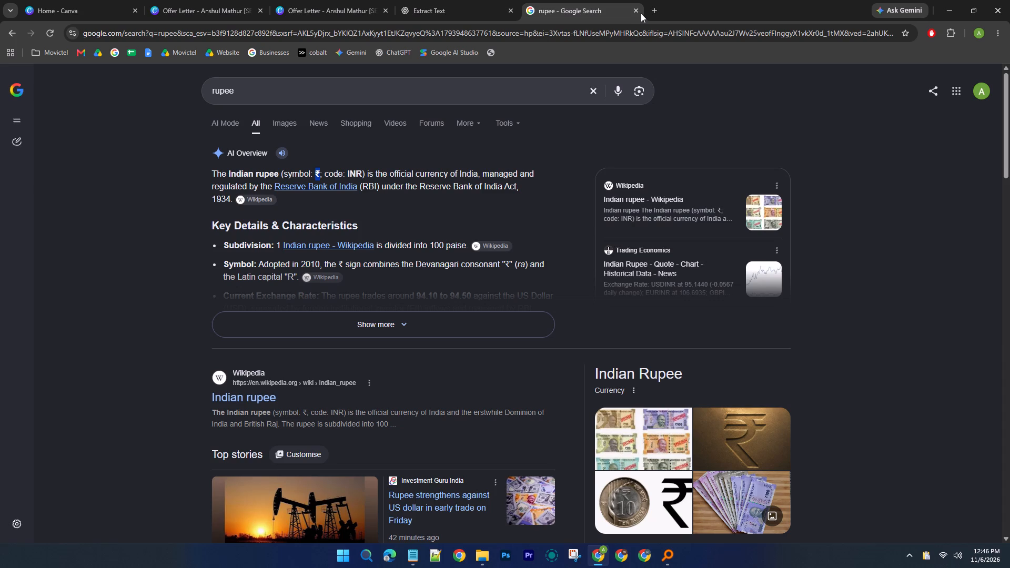
left_click(637, 13)
Open Google Business Profile Manager separately, look through its Linked accounts and Businesses pages, and close it.
left_click(531, 11)
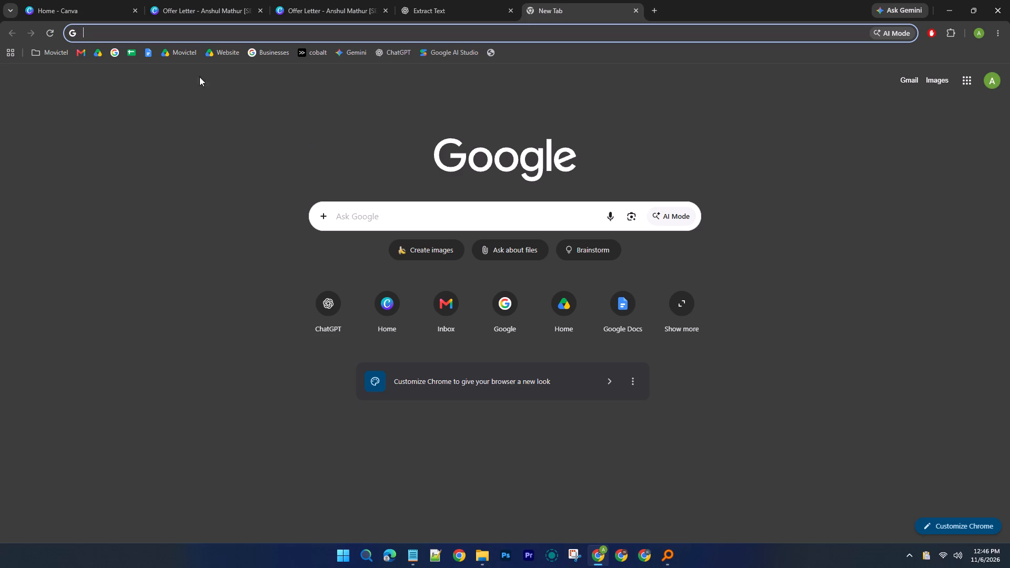
left_click(272, 62)
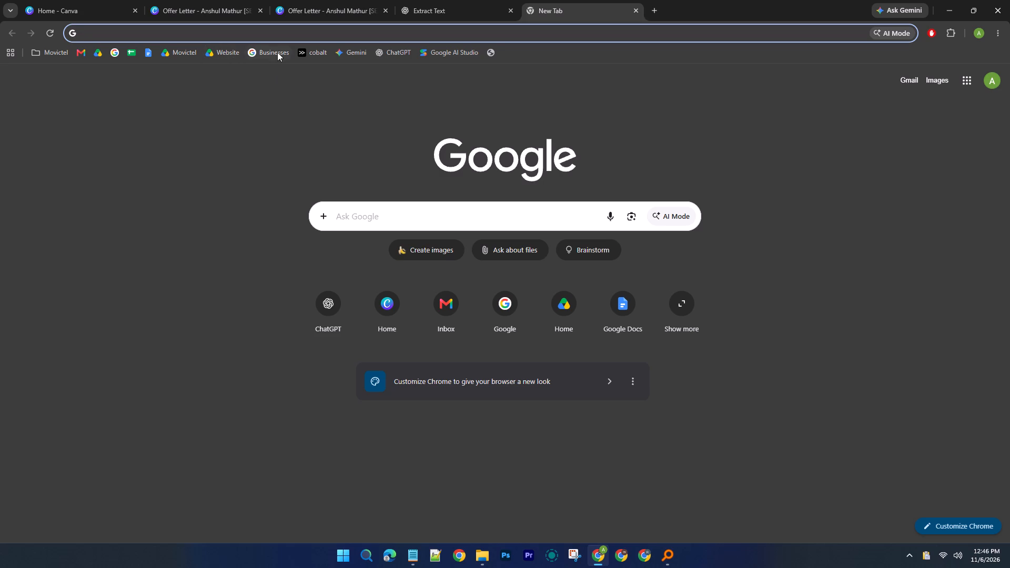
left_click(277, 52)
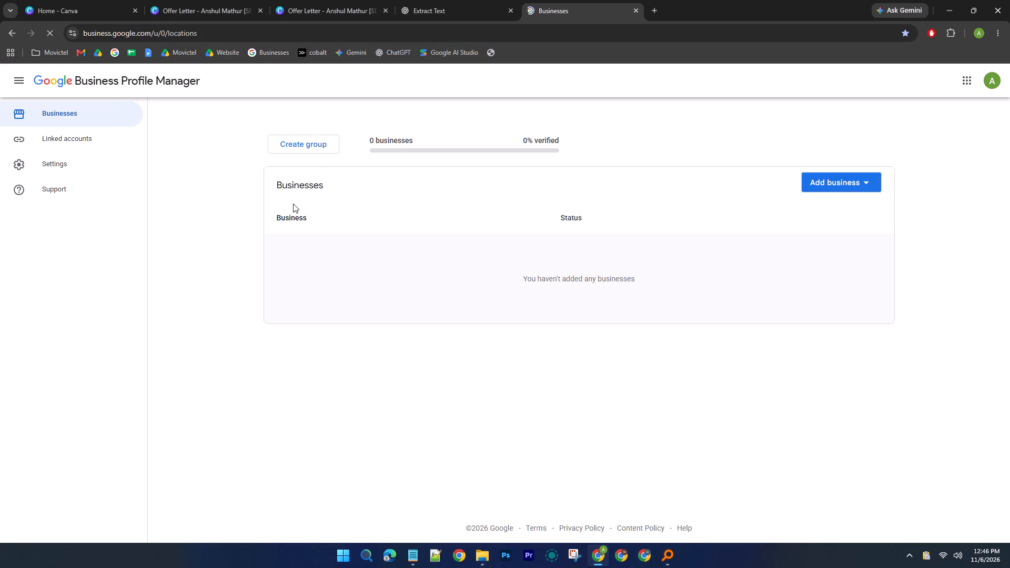
scroll(280, 214, "down", 3)
left_click(93, 140)
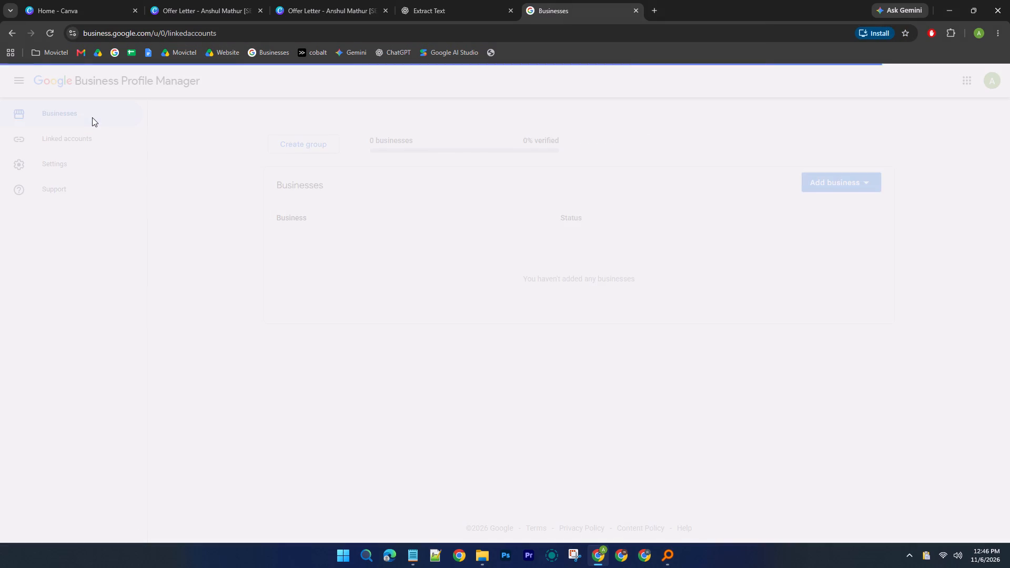
left_click(94, 114)
left_click(639, 8)
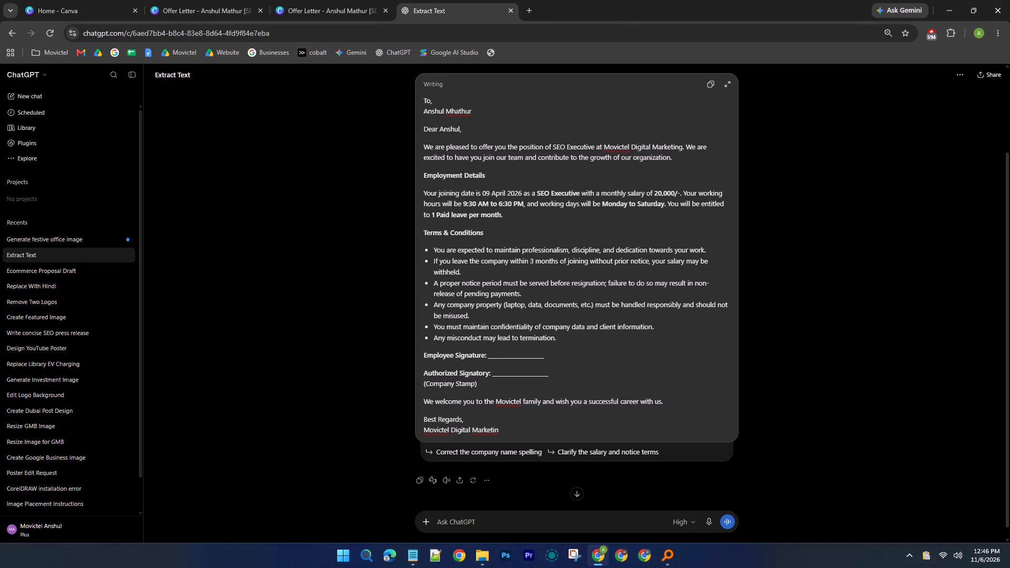
Compare the new letter with its 10:16 am, 31 Oct version and reduce the body text's font size to 12.
left_click(351, 2)
left_click(191, 0)
left_click(312, 0)
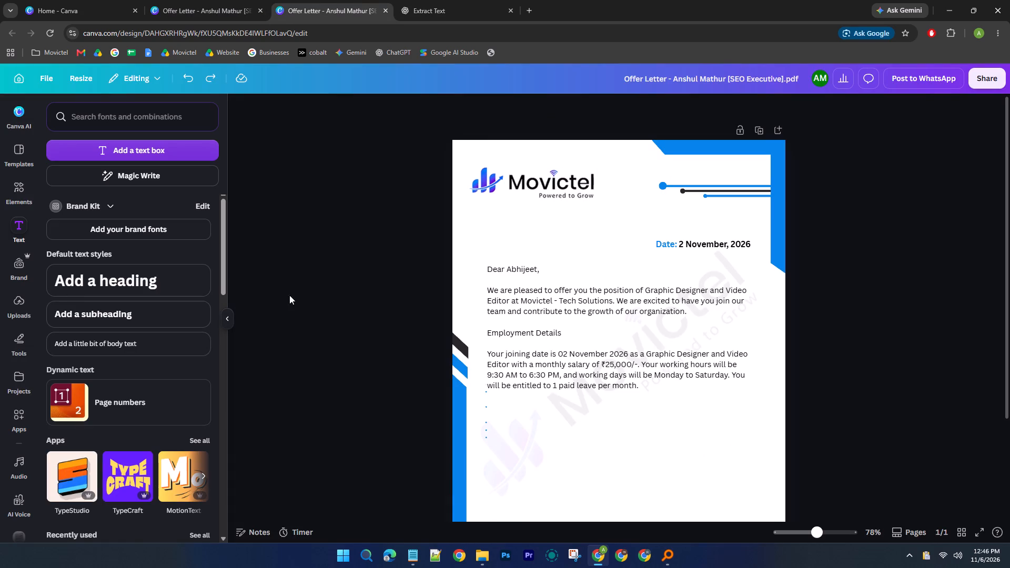
left_click(219, 0)
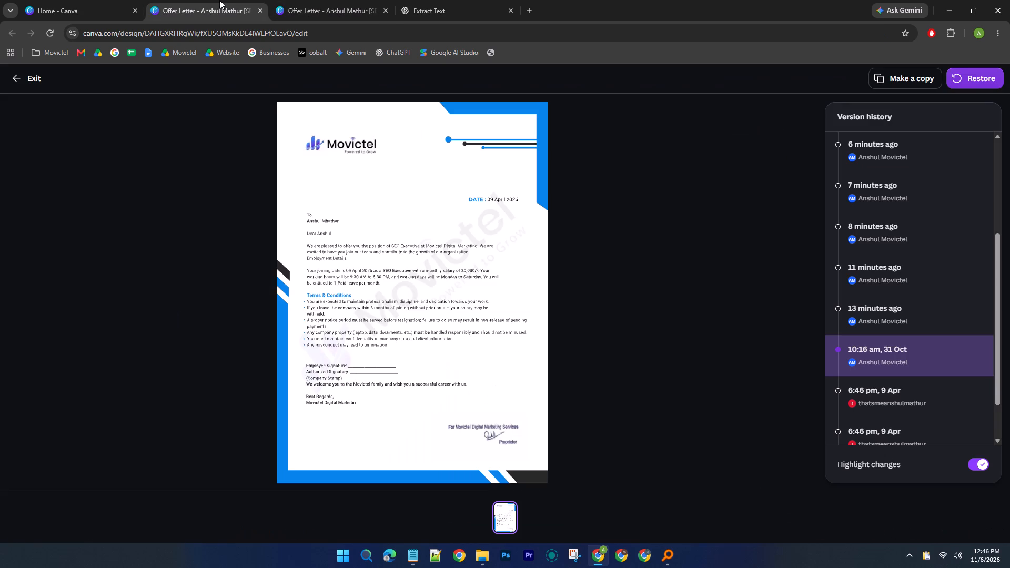
left_click(312, 0)
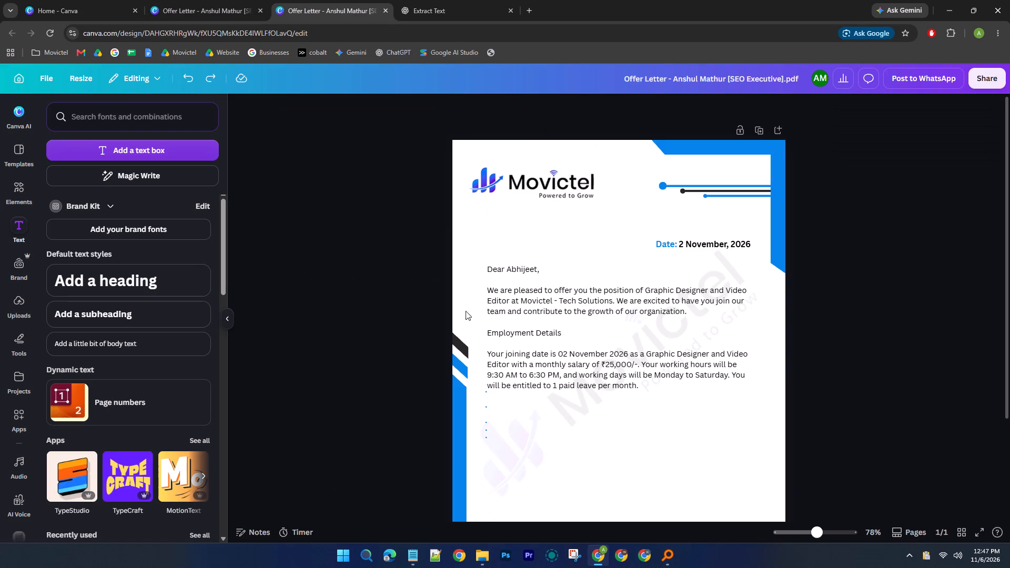
left_click(588, 343)
left_click(470, 109)
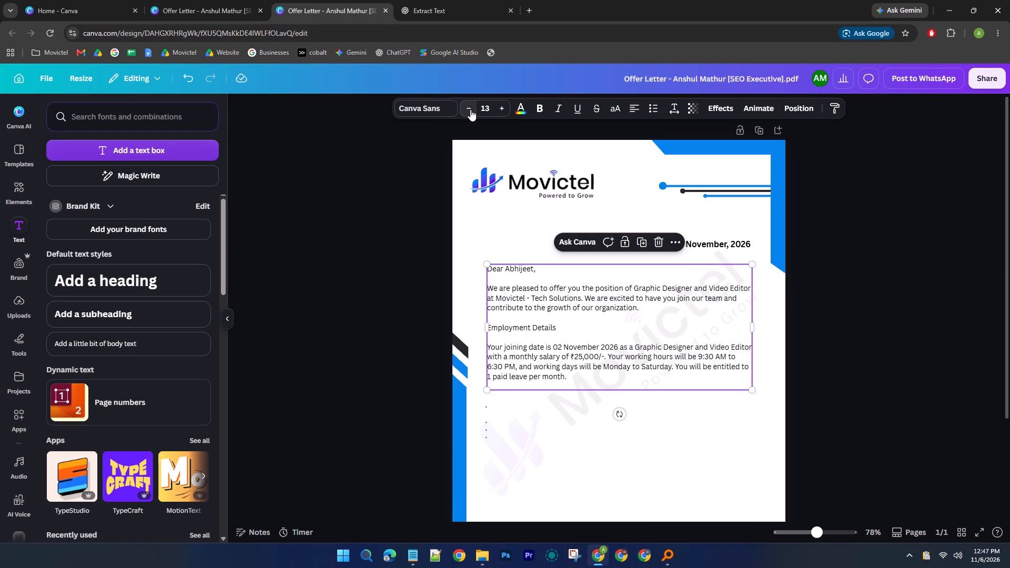
left_click(470, 109)
Add a colon after the "Employment Details" heading and remove the blank line beneath it.
left_click(244, 0)
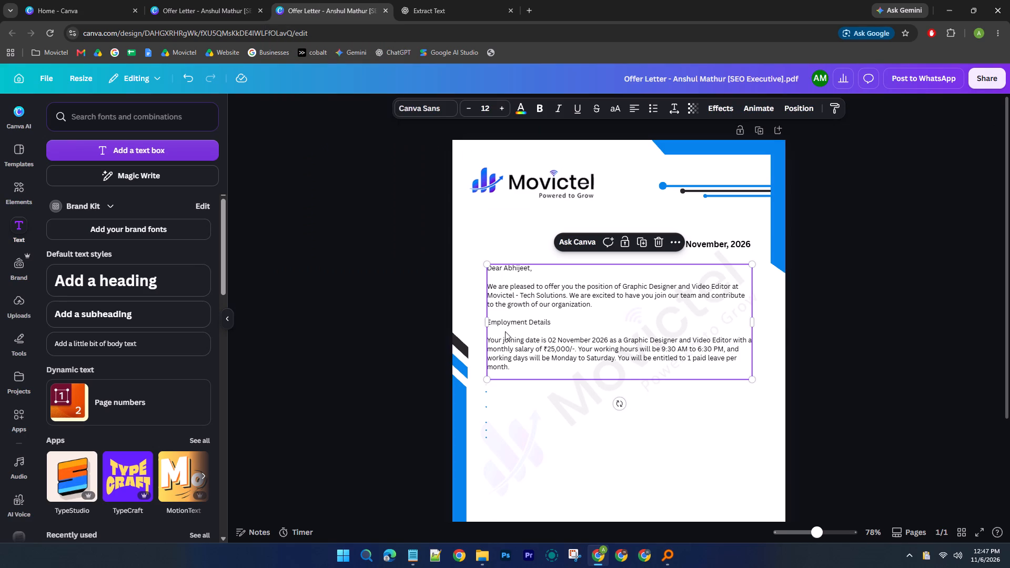
left_click(223, 0)
left_click(322, 0)
triple_click(547, 321)
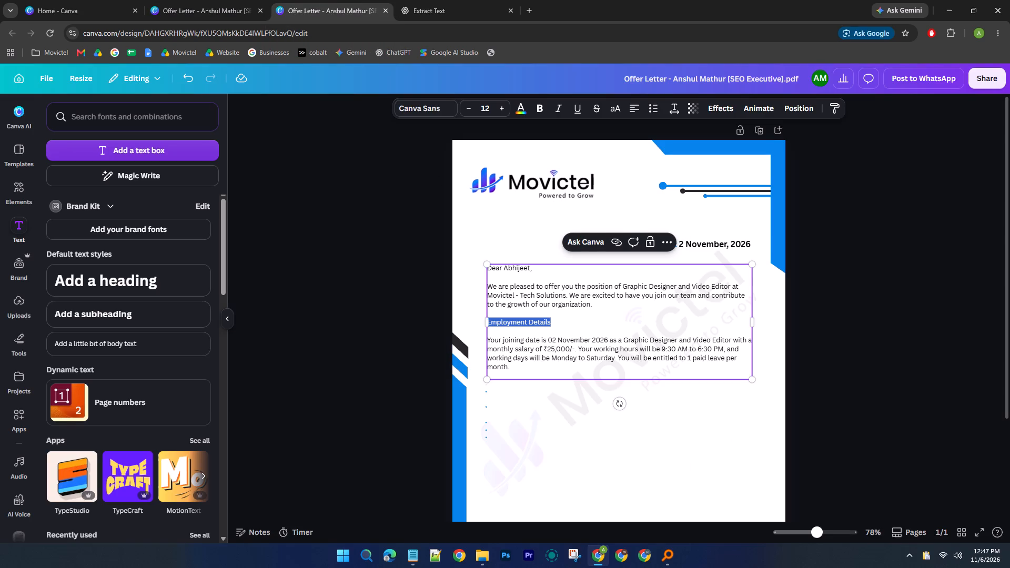
key("Right")
key("shift+colon")
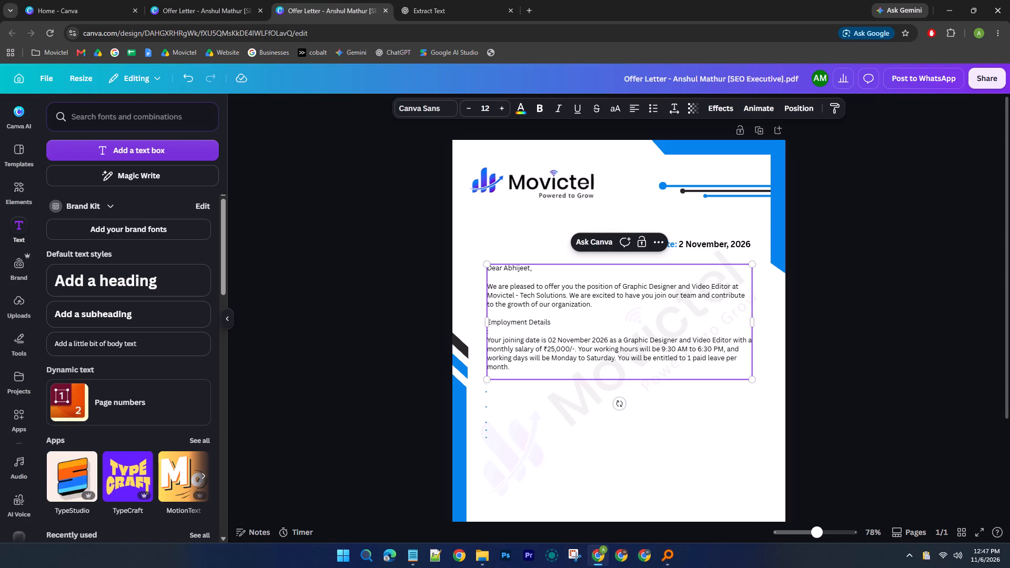
key("BackSpace")
key("BackSpace")
key("shift+colon")
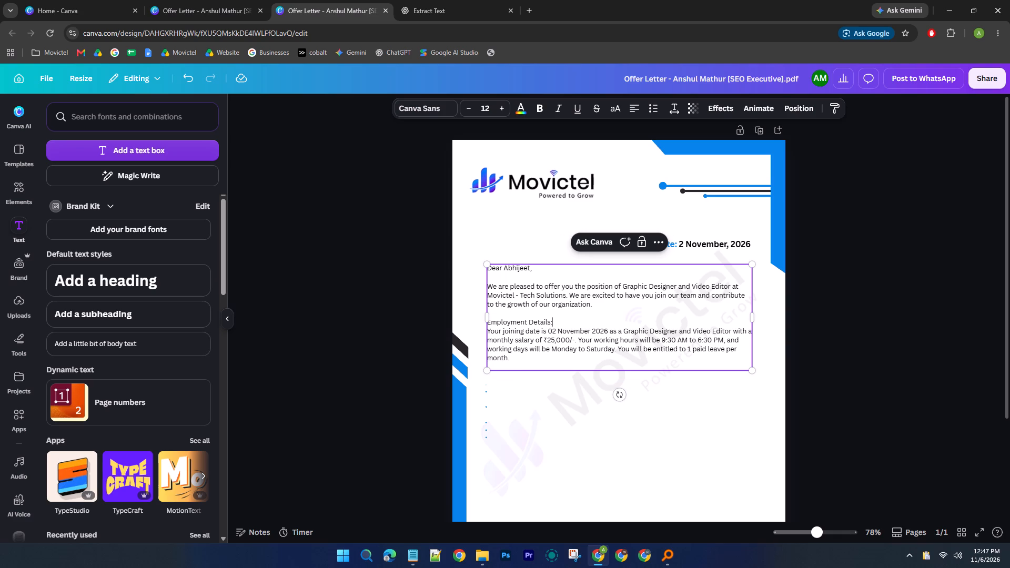
Make the "Employment Details:" heading bold and colour it the design's blue.
left_click_drag(554, 324, 498, 323)
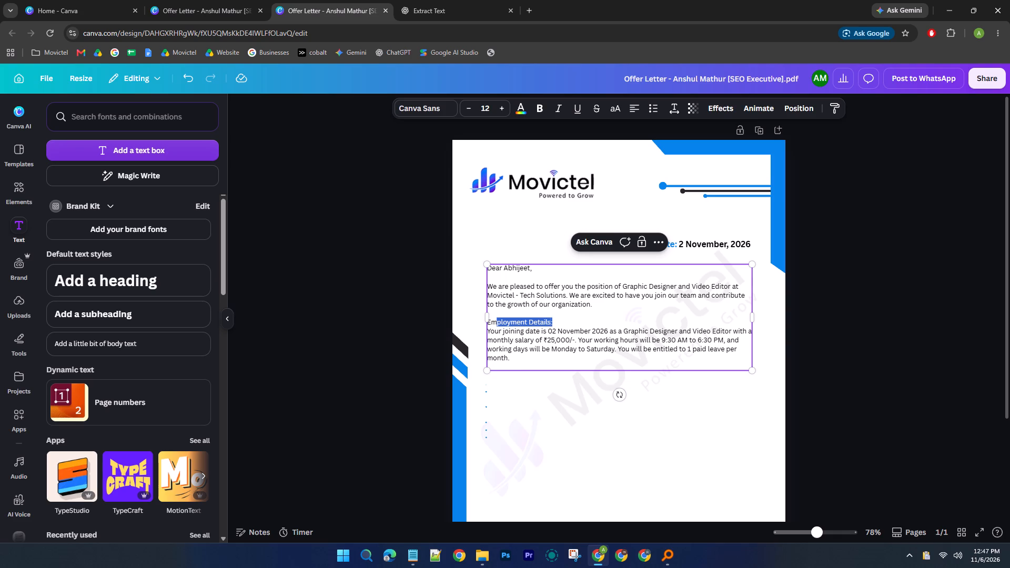
left_click_drag(498, 323, 488, 322)
key("ctrl+b")
left_click(499, 332)
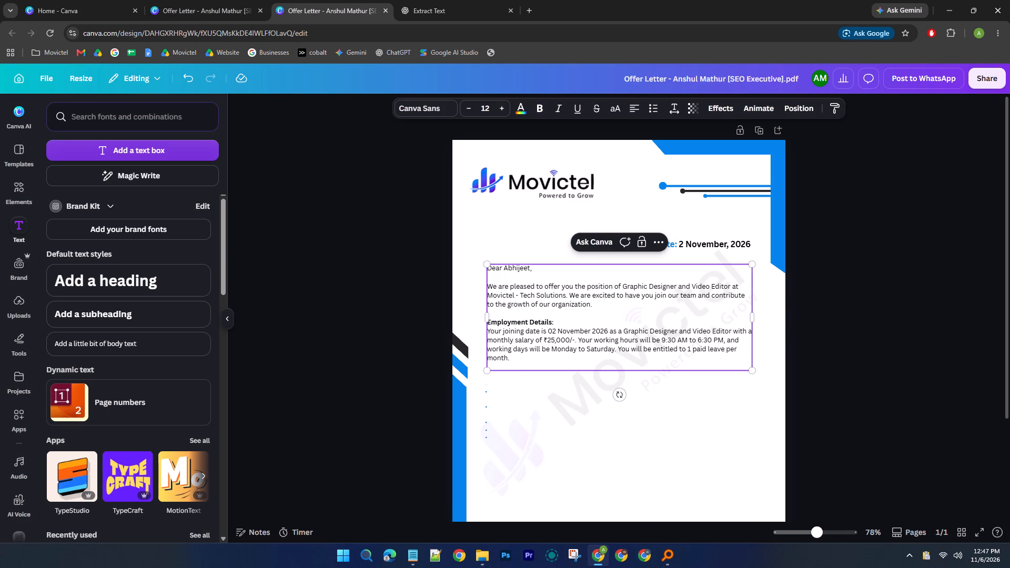
left_click_drag(554, 320, 487, 322)
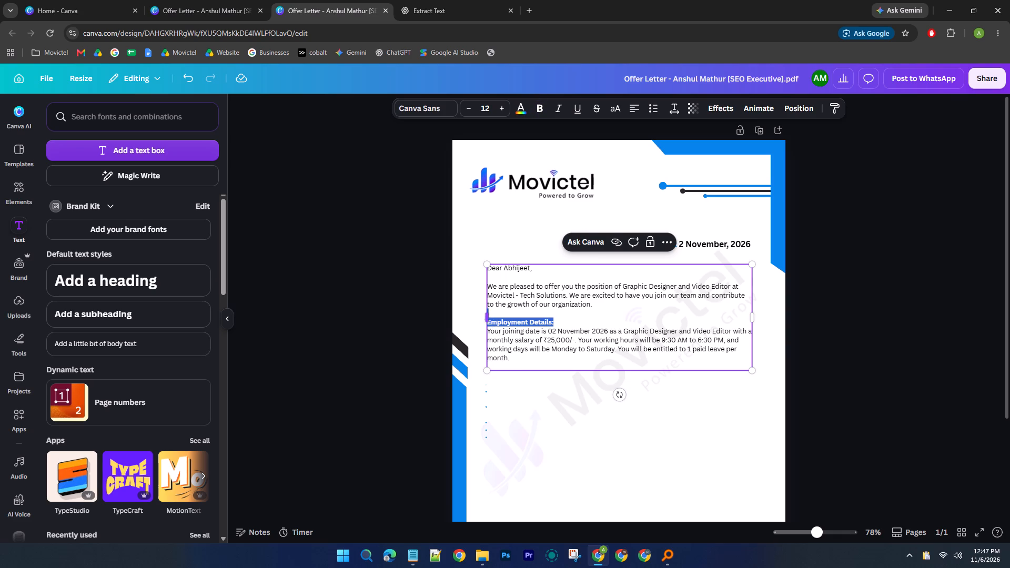
left_click(519, 111)
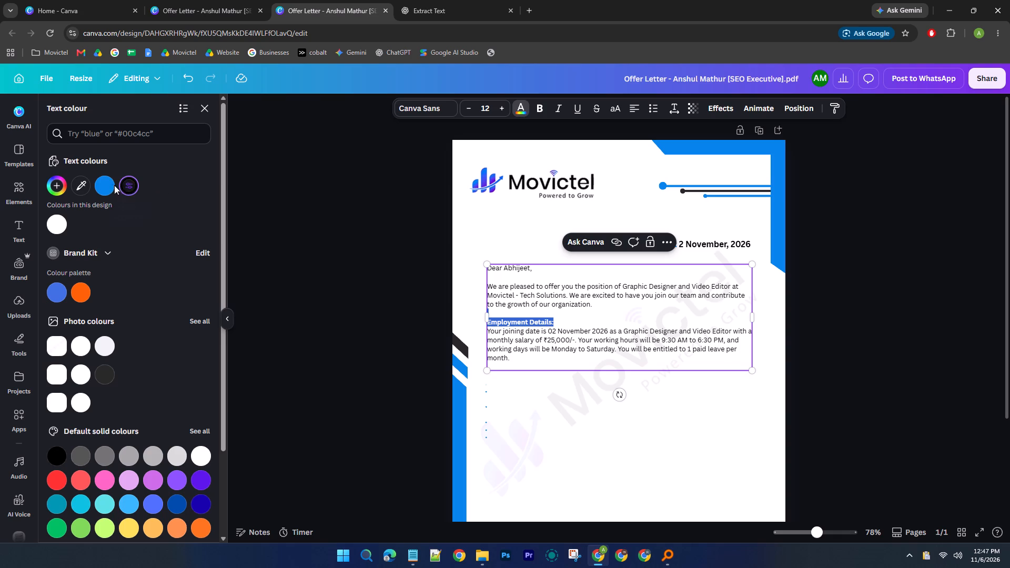
left_click(108, 185)
left_click(535, 297)
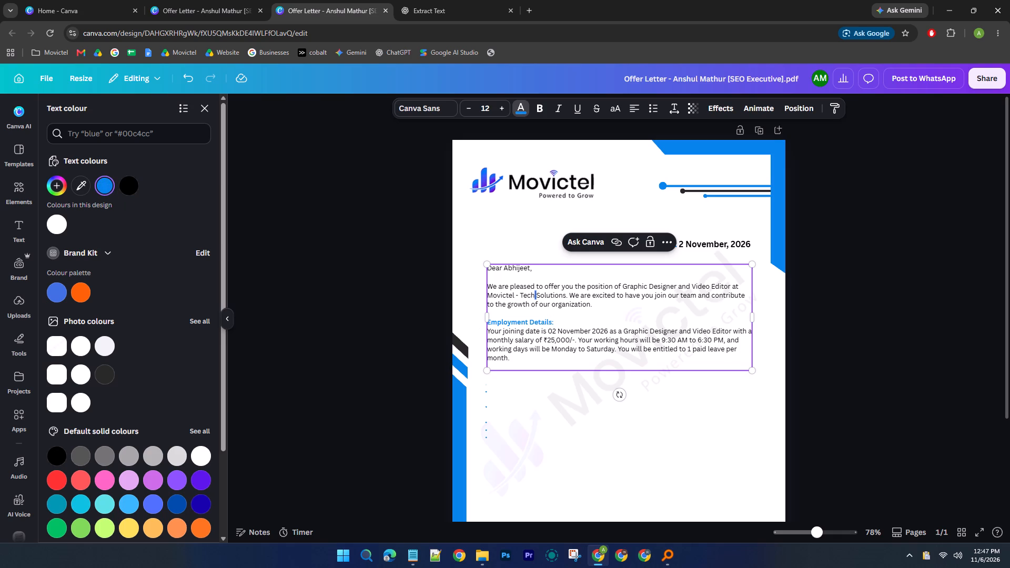
left_click(386, 278)
left_click(386, 278)
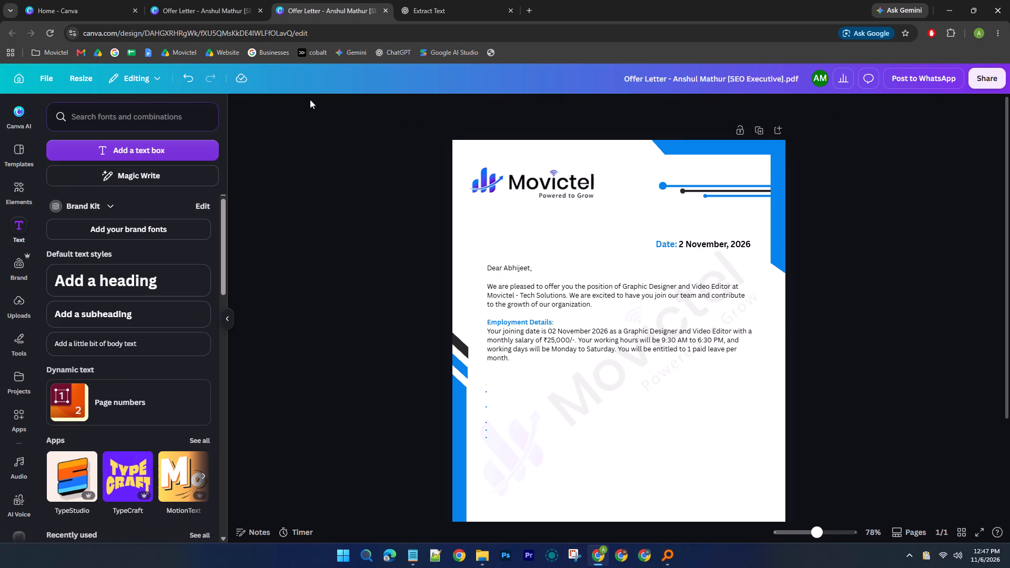
Copy the "Employment Details:" heading and paste it as a separate text box just below the employment paragraph, aligned with the body text's left edge.
left_click(250, 0)
left_click(341, 0)
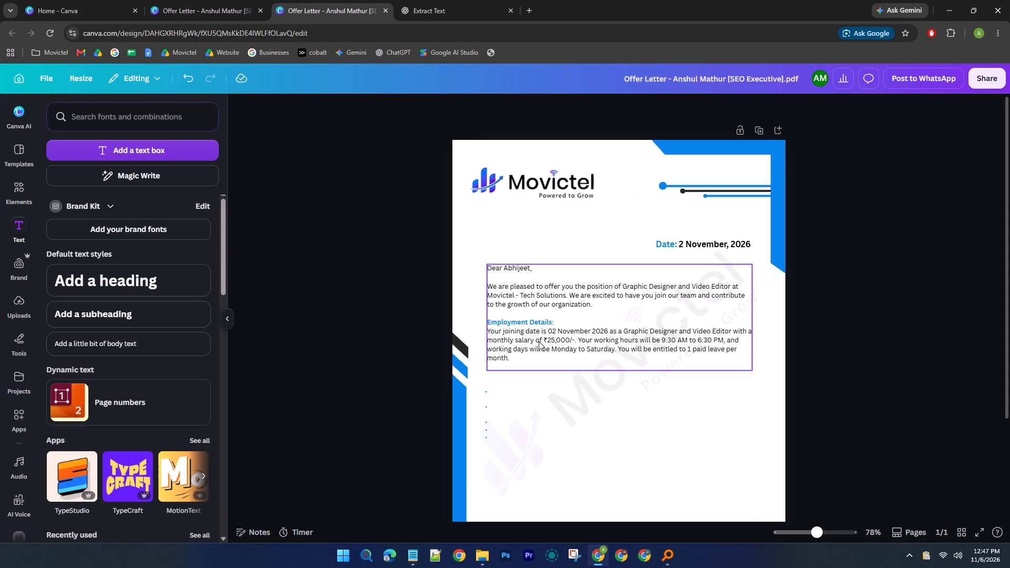
left_click(546, 317)
left_click(553, 326)
left_click_drag(555, 324, 491, 318)
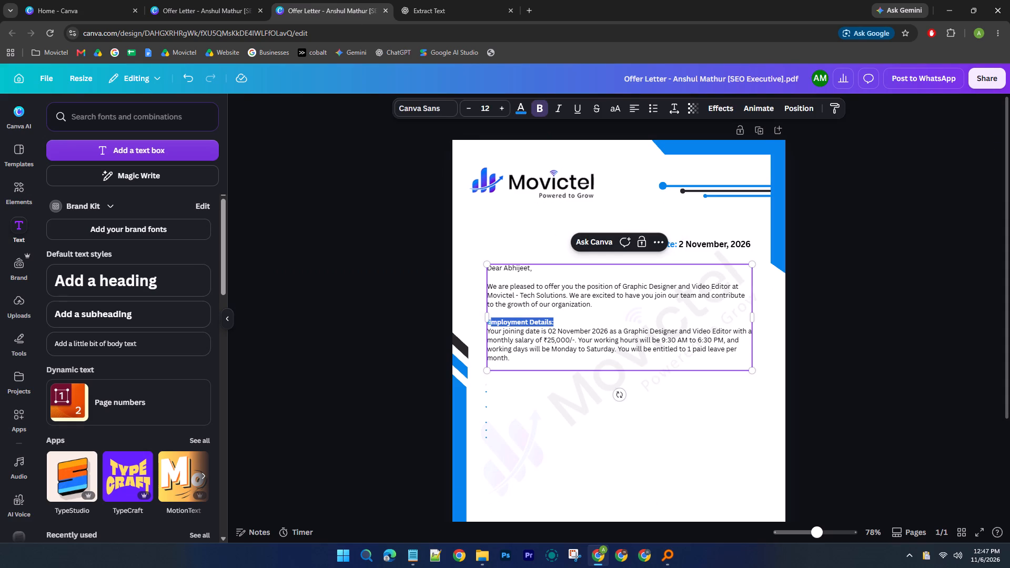
left_click_drag(491, 318, 485, 318)
left_click(494, 321)
left_click_drag(556, 323, 504, 323)
left_click_drag(504, 323, 488, 323)
key("ctrl+c")
left_click(517, 385)
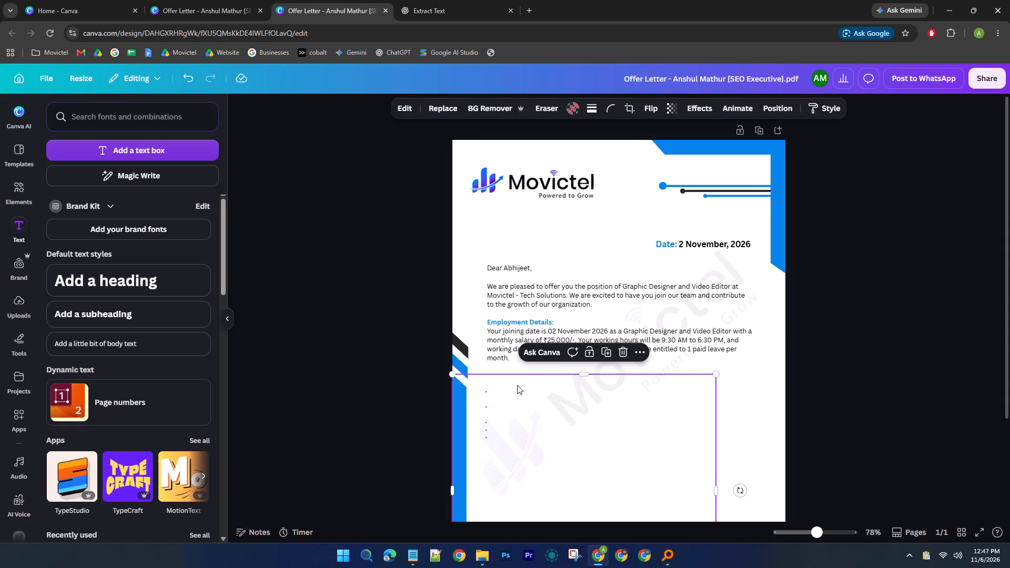
key("ctrl+v")
left_click_drag(628, 360, 545, 406)
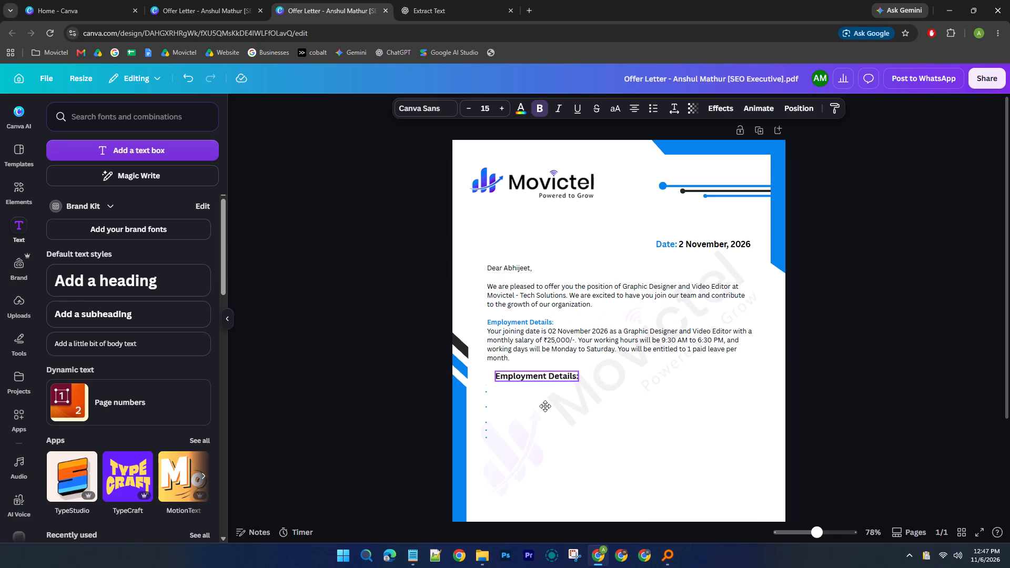
left_click_drag(545, 406, 537, 405)
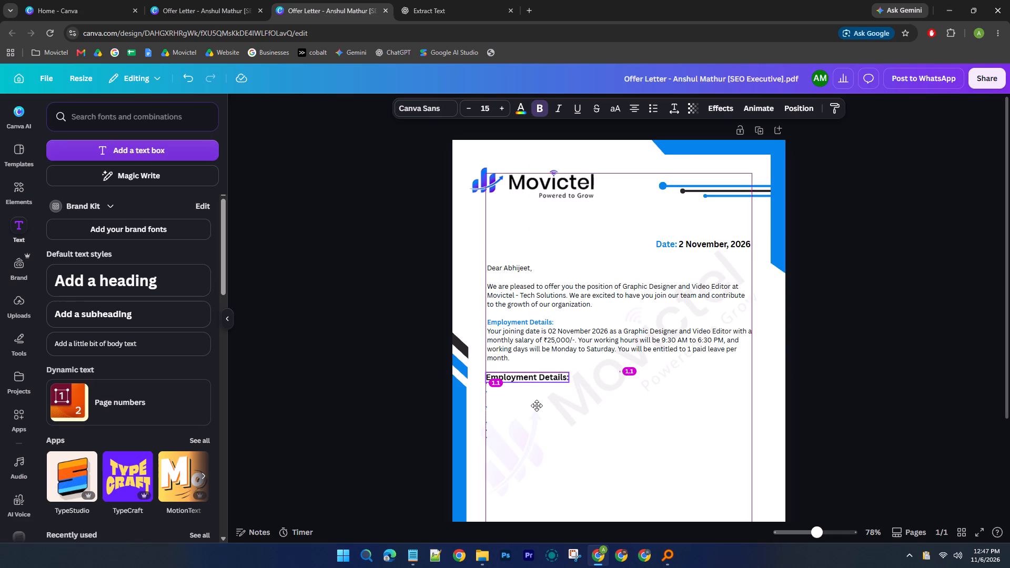
left_click_drag(537, 405, 537, 404)
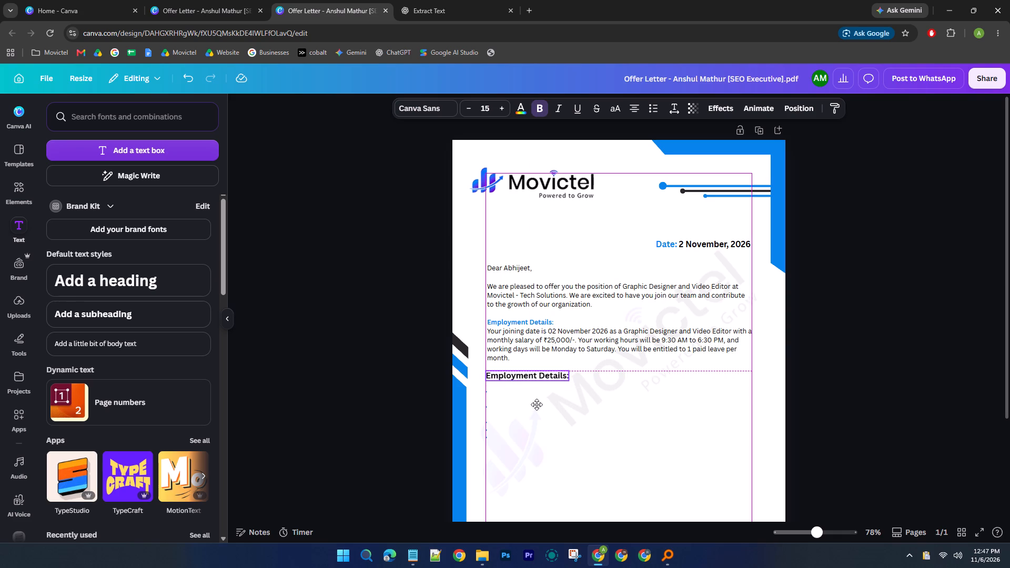
left_click_drag(537, 404, 538, 405)
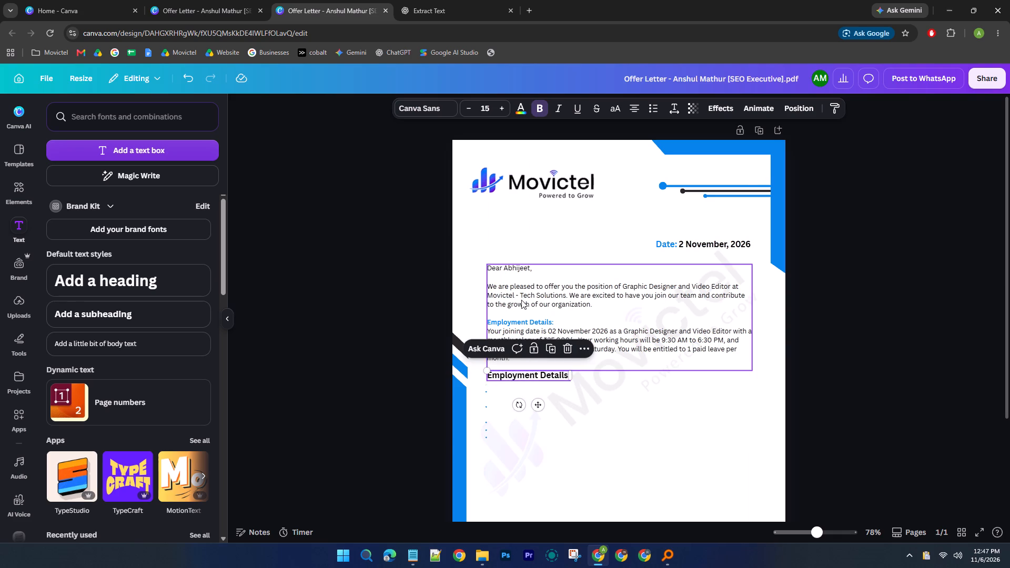
Set the pasted heading's font size to 12 and replace its text with "Terms & Conditions".
left_click(520, 324)
left_click(518, 376)
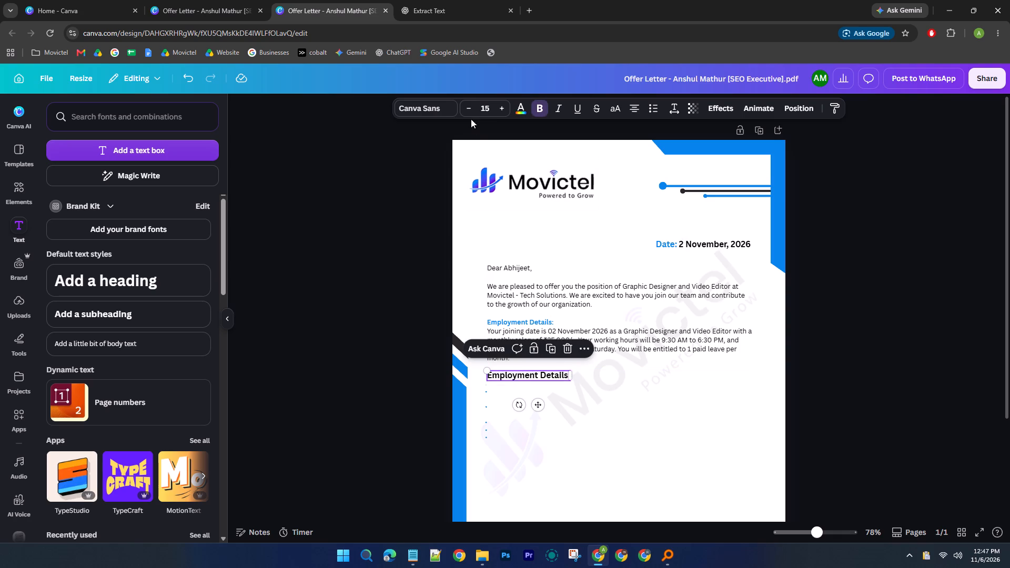
triple_click(466, 108)
double_click(510, 375)
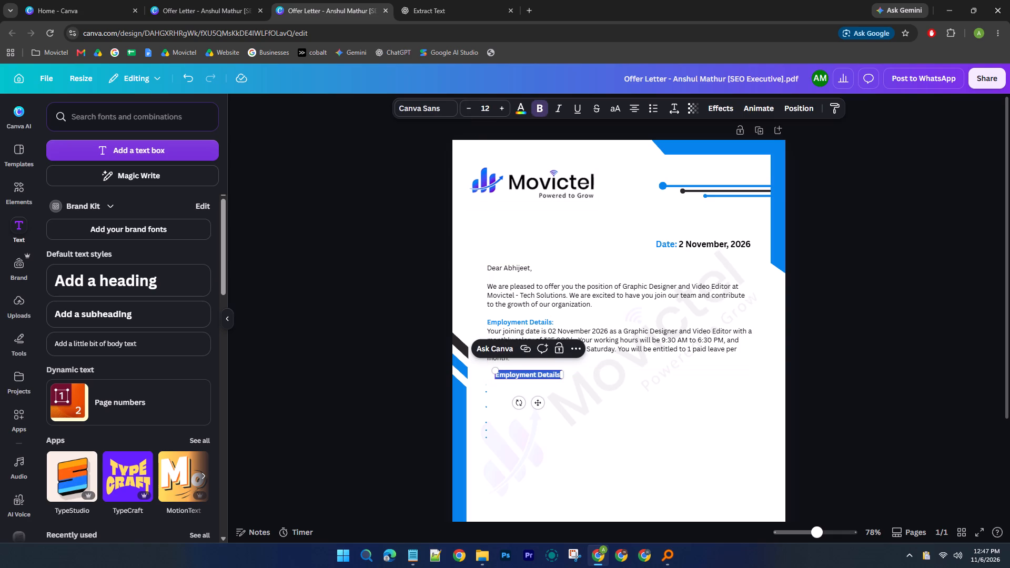
type("Terms & Conditions")
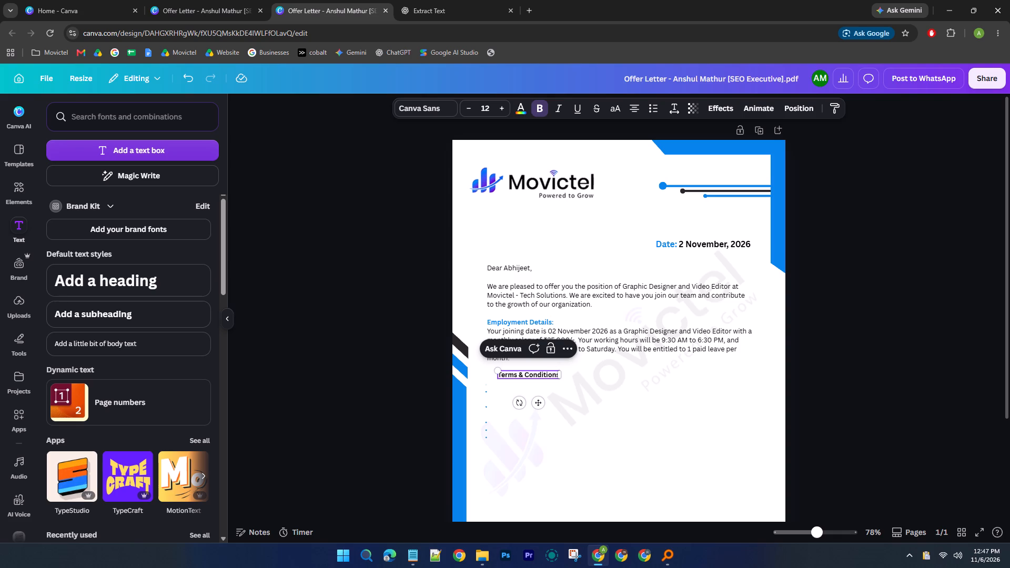
Colour the "Terms & Conditions" heading the design's blue and add a colon at its end.
triple_click(543, 374)
left_click(521, 106)
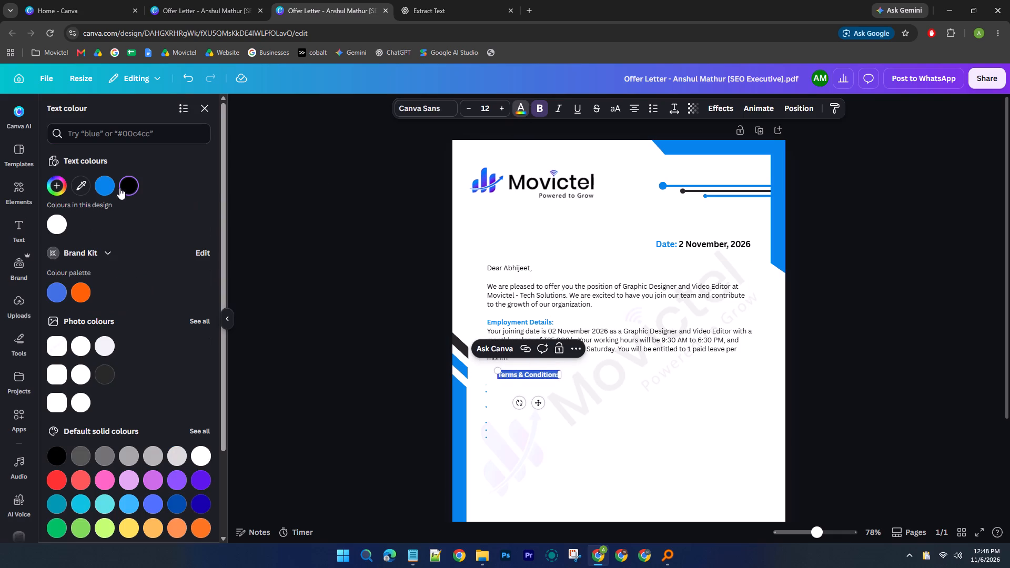
left_click(104, 184)
key("Right")
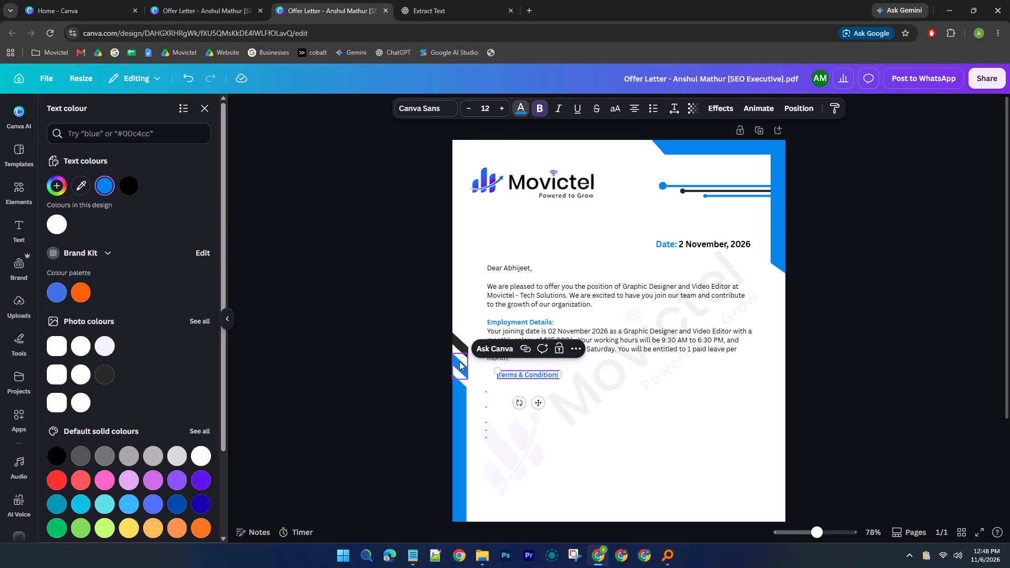
key("shift+colon")
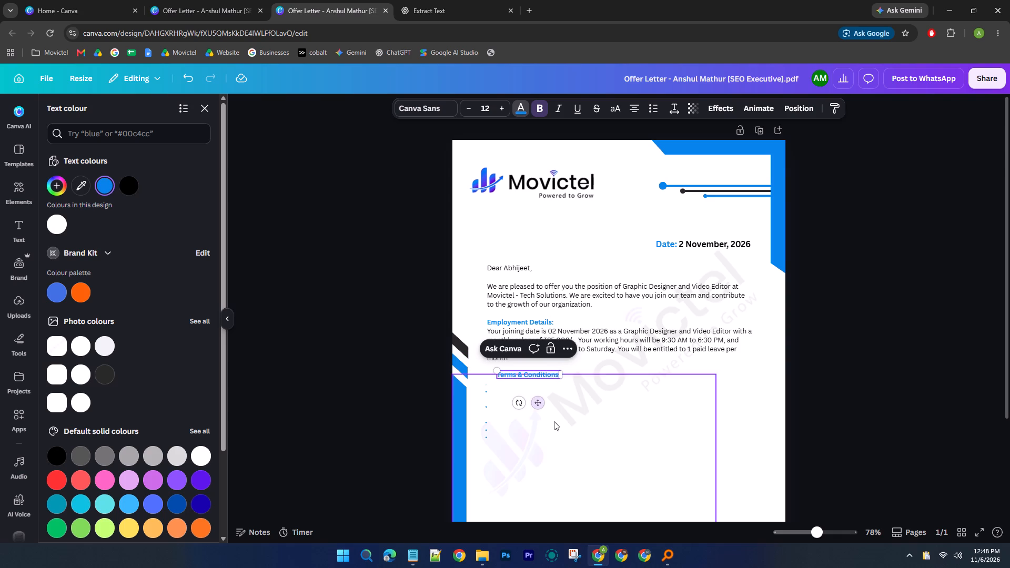
Move the "Terms & Conditions:" heading so it lines up with the left edge of the body text.
left_click_drag(533, 403, 524, 403)
left_click(526, 413)
left_click(415, 339)
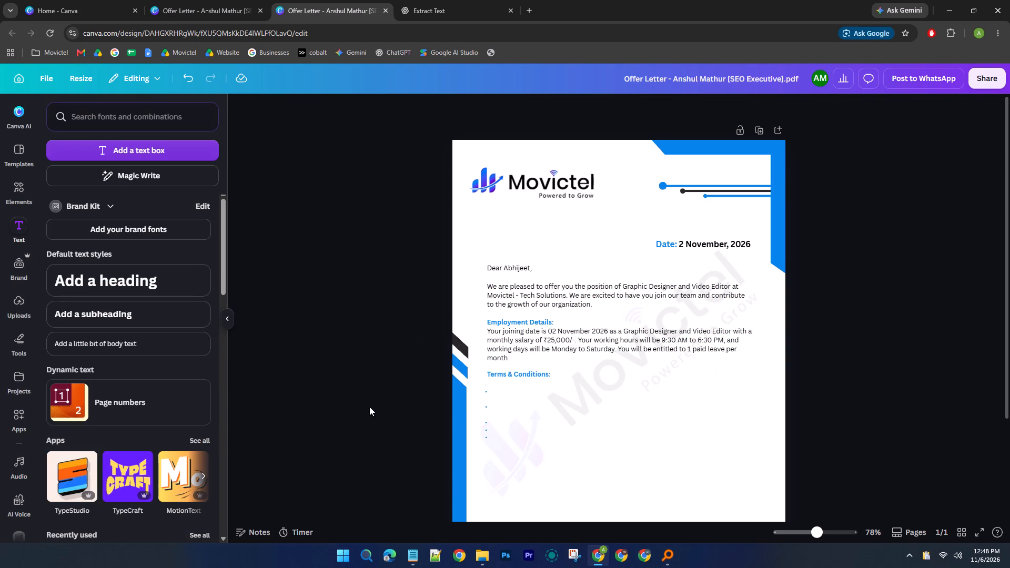
Bold "Graphic Designer and Video Editor" in the opening paragraph and "02 November 2026" in the employment paragraph.
double_click(677, 330)
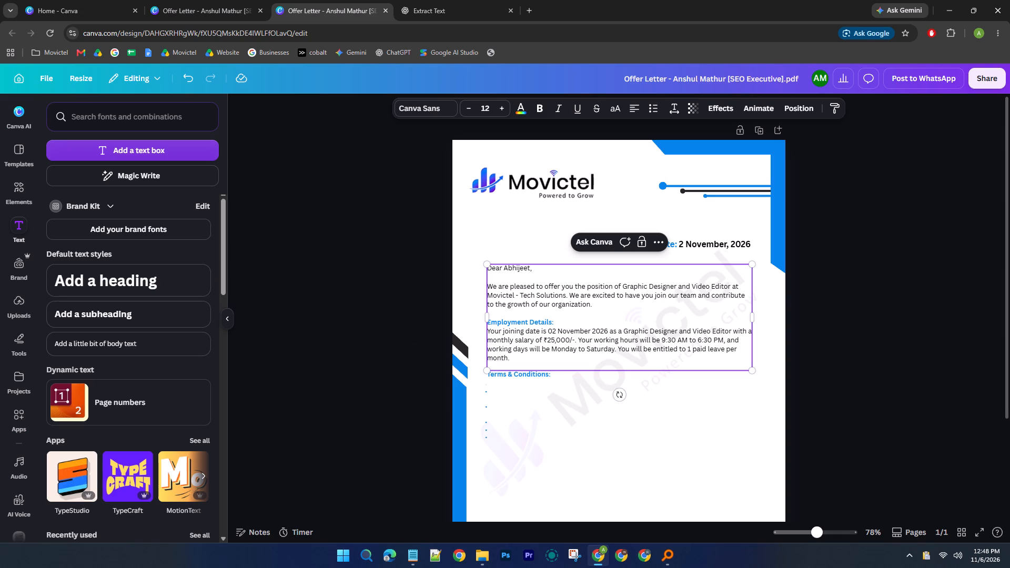
left_click_drag(623, 287, 730, 285)
key("ctrl+b")
left_click(654, 343)
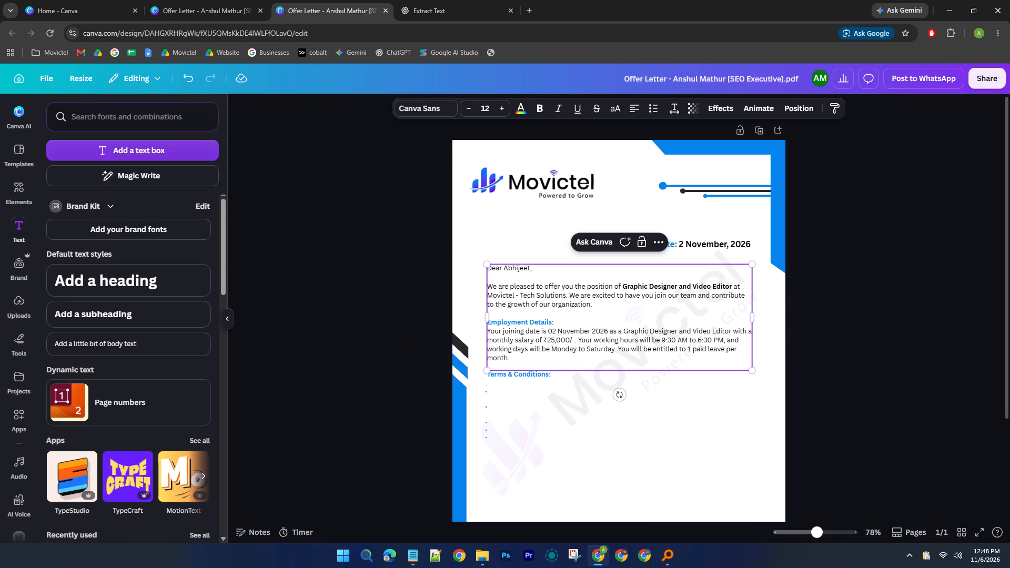
left_click_drag(548, 331, 606, 329)
key("ctrl+b")
left_click(658, 341)
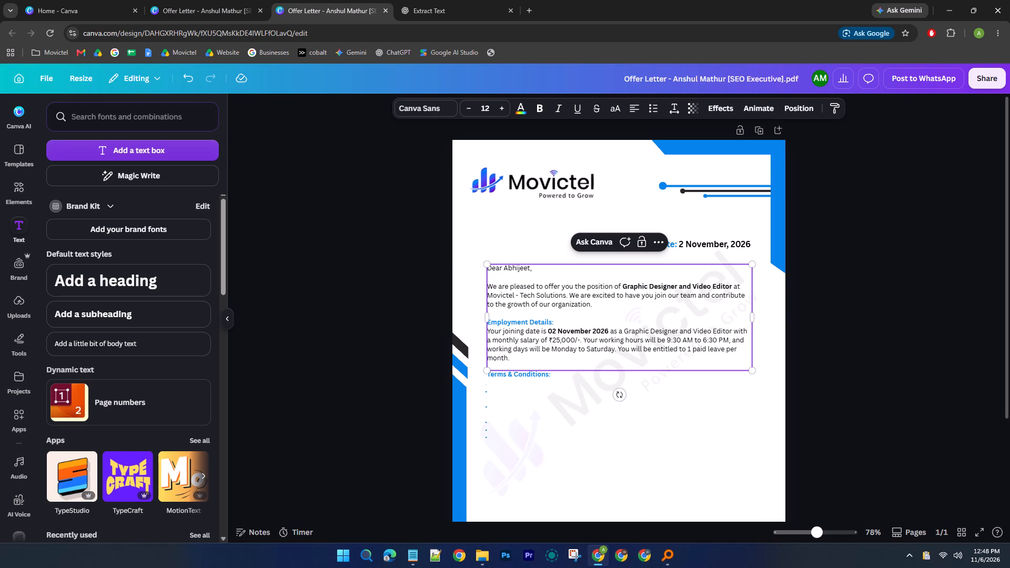
left_click(812, 327)
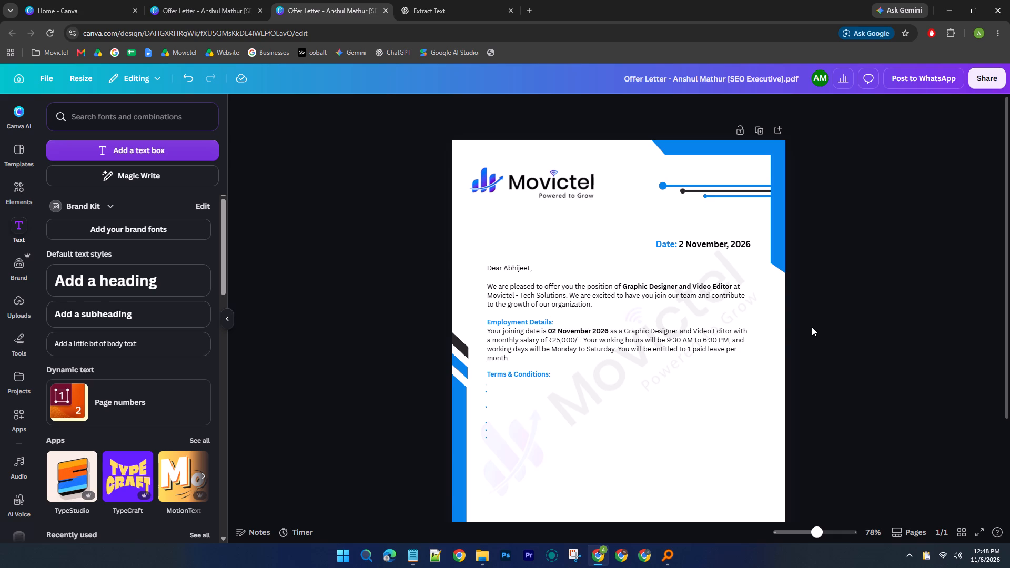
Change the date line to read "02 November, 2026" and reduce its font size by one.
double_click(682, 247)
left_click(679, 244)
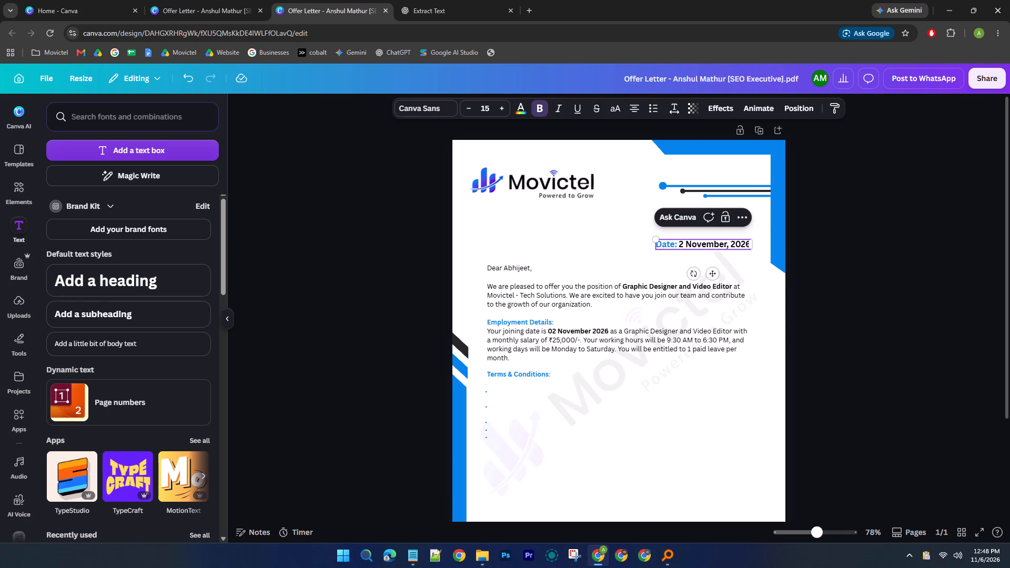
key("0")
left_click(868, 269)
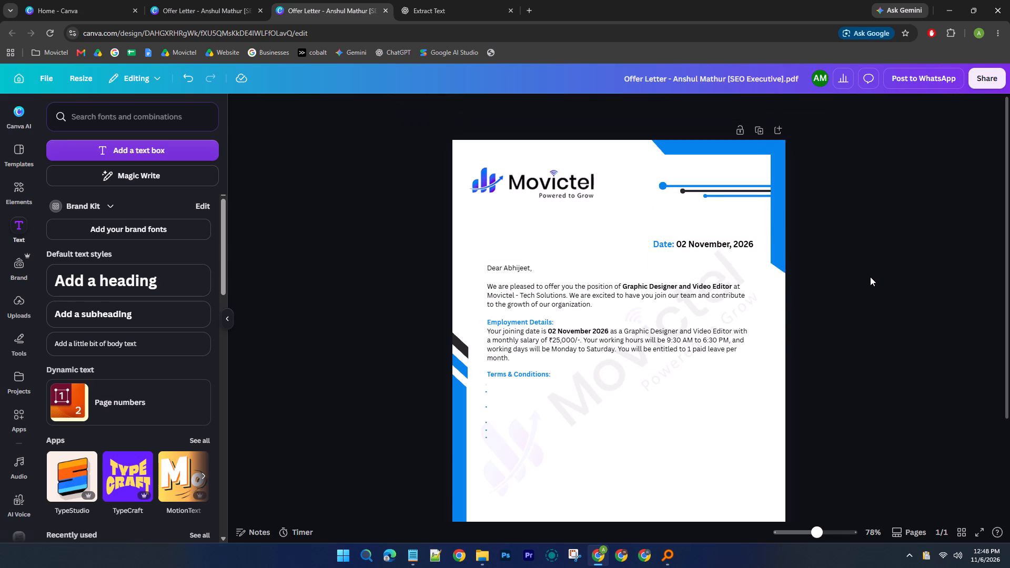
left_click(724, 246)
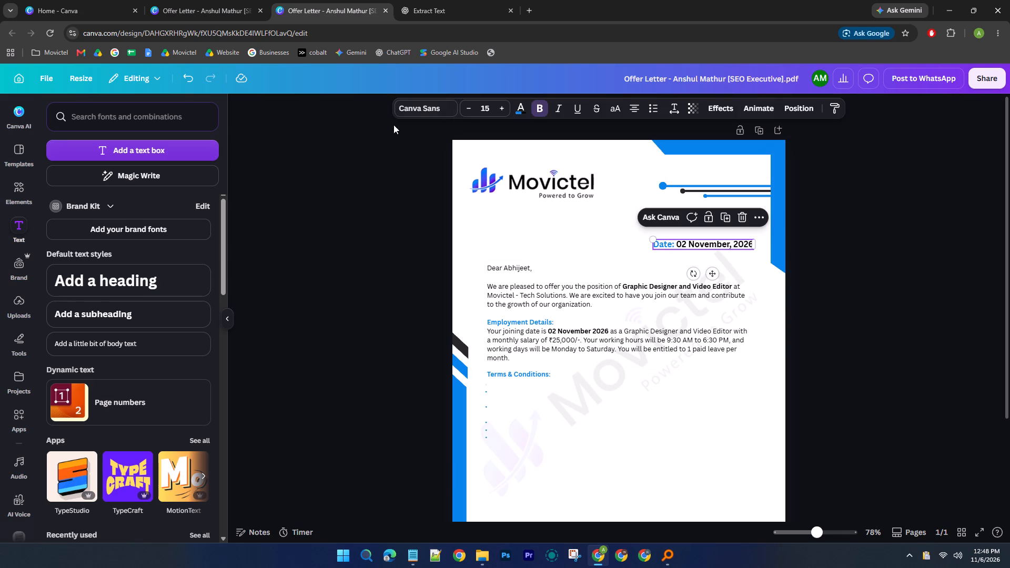
left_click(467, 107)
left_click(940, 270)
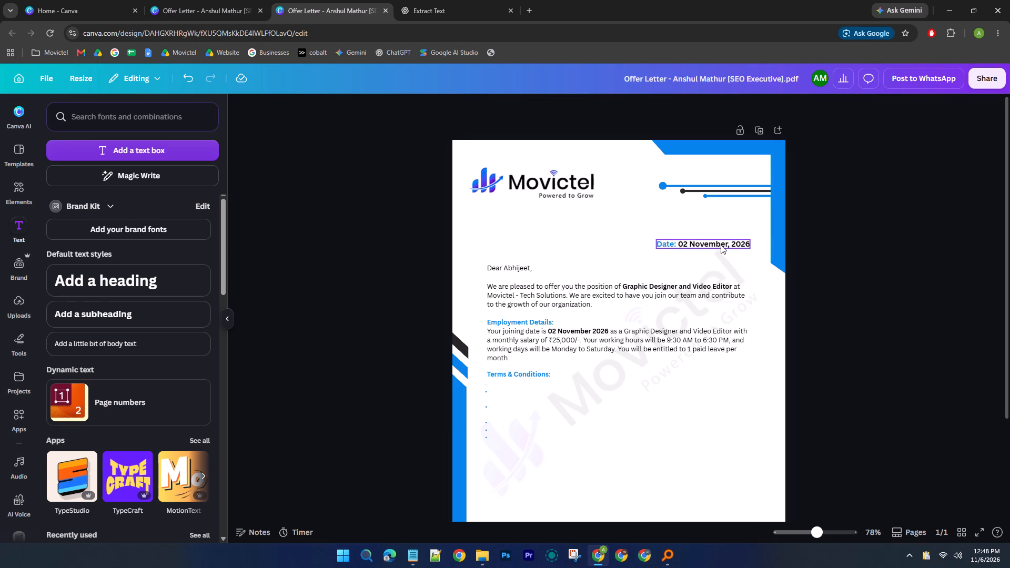
Move the date line closer to the header, and shift the letter's body text block slightly up the page.
left_click_drag(721, 245, 722, 234)
left_click(914, 271)
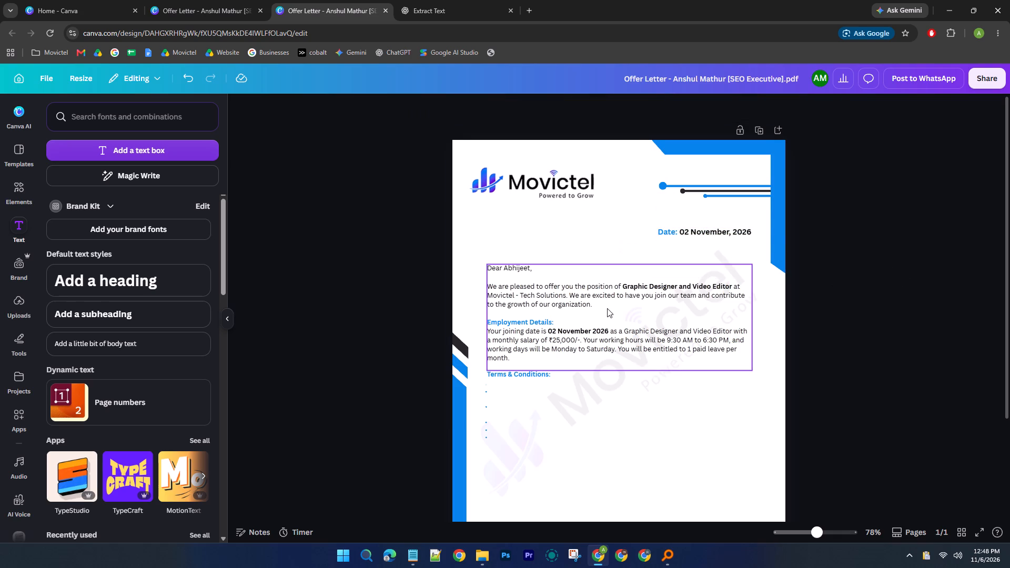
left_click_drag(607, 308, 609, 298)
left_click(1009, 299)
left_click(884, 312)
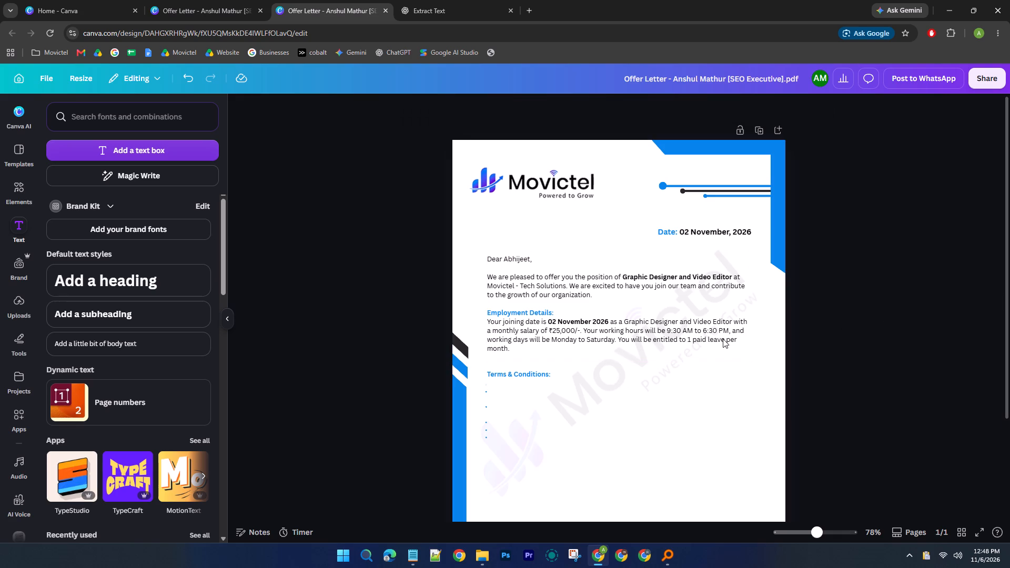
Nudge the "Terms & Conditions:" heading slightly up towards the employment paragraph.
left_click(521, 373)
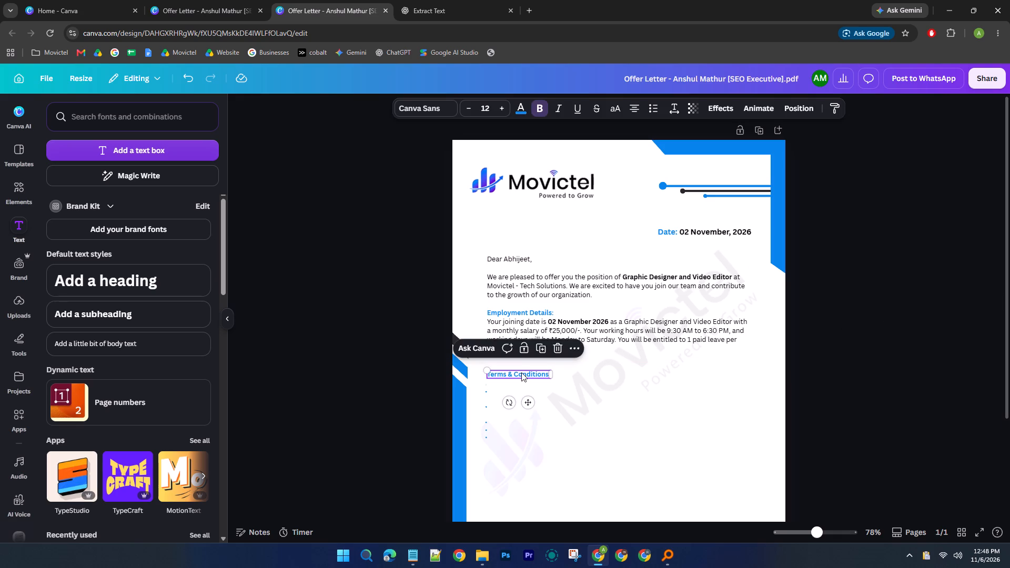
left_click(867, 364)
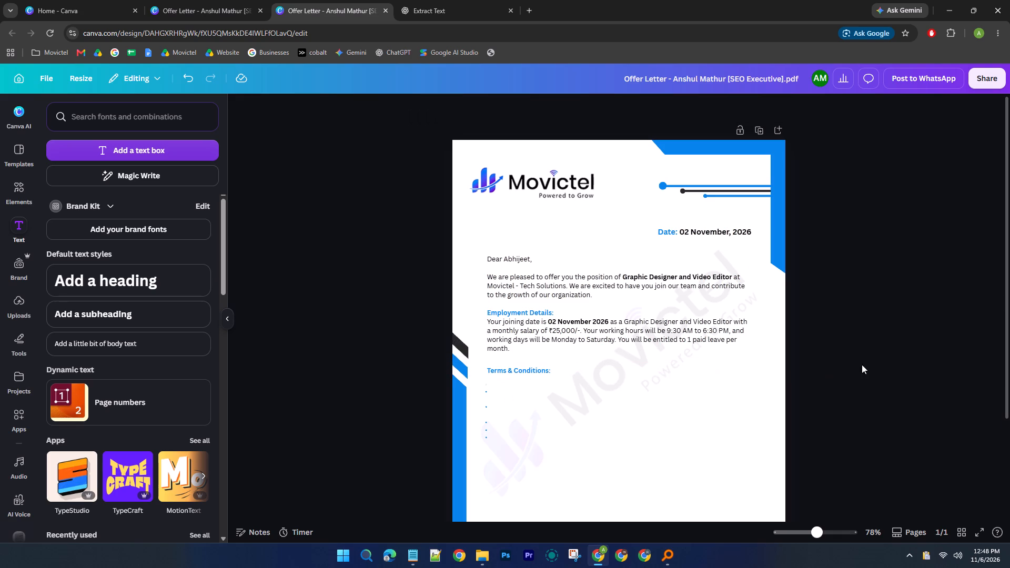
Unlock and delete the two uppermost leftover bullet dots below the "Terms & Conditions:" heading.
left_click(487, 383)
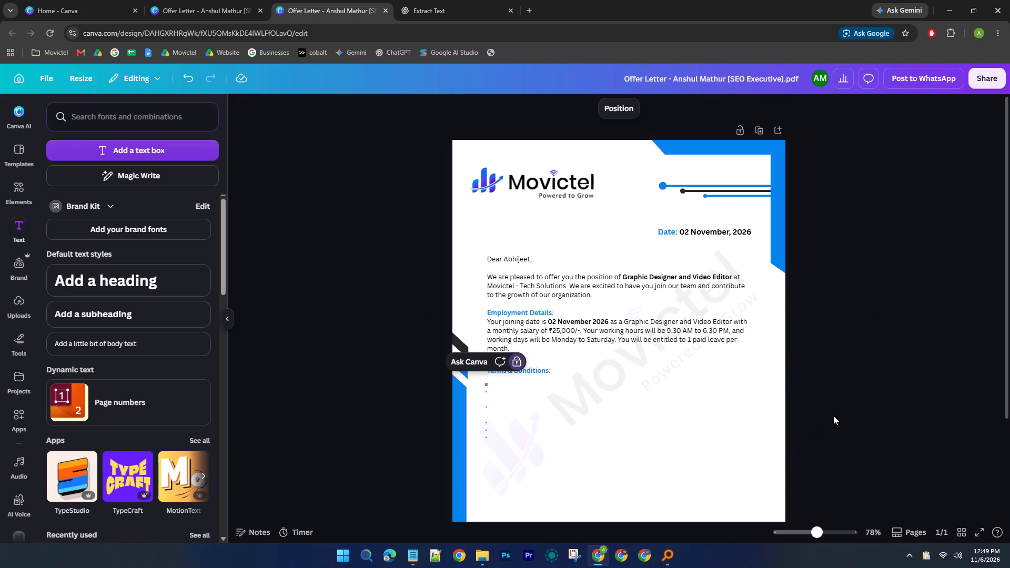
key("Delete")
key("Delete")
key("Delete")
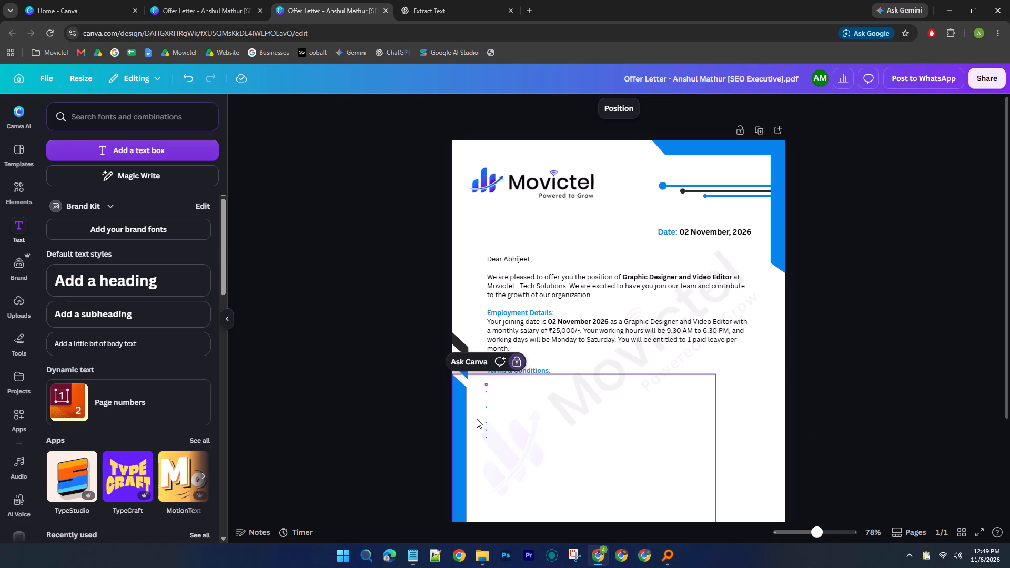
key("Delete")
key("Delete")
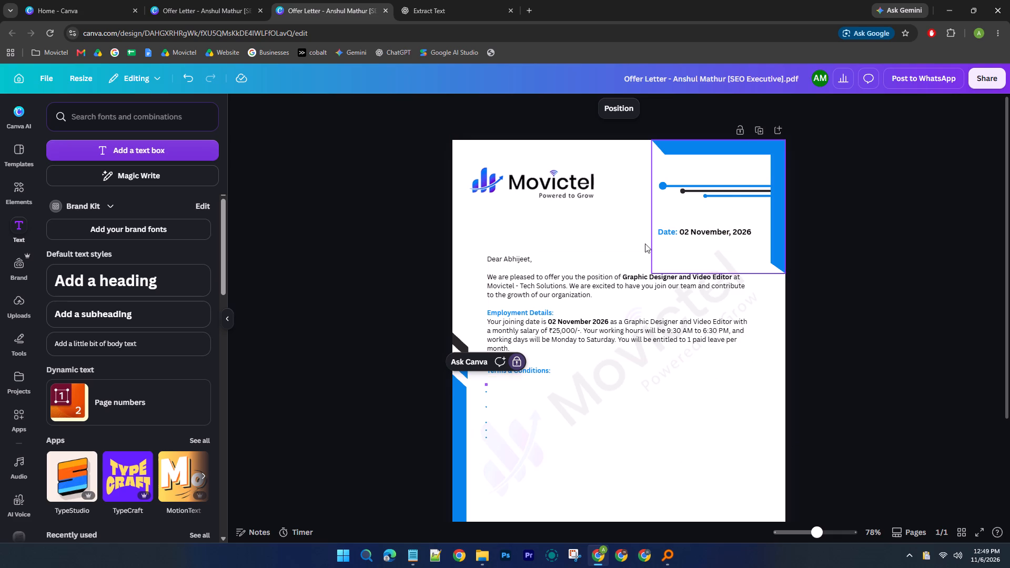
left_click(514, 359)
key("Delete")
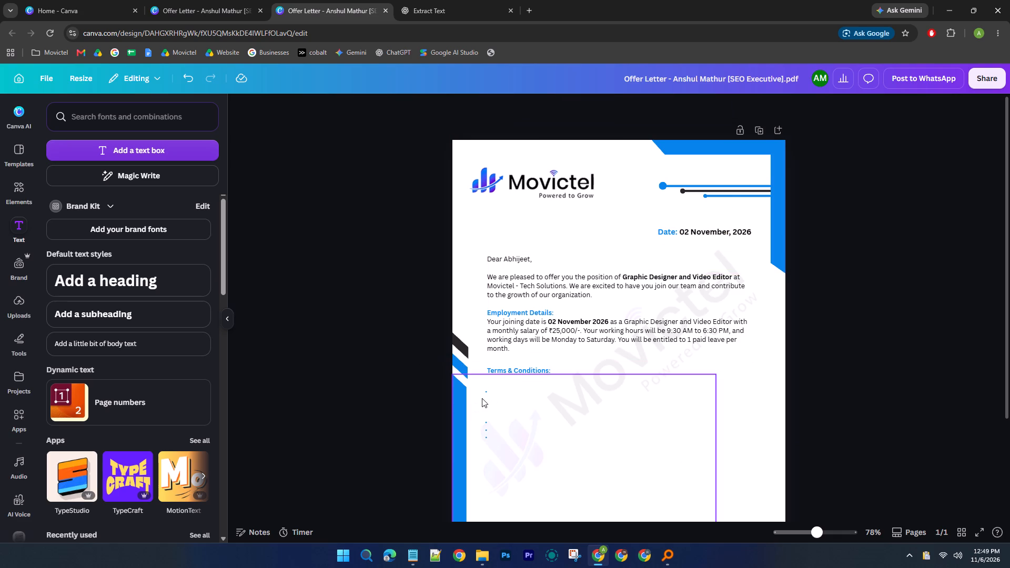
left_click(486, 392)
left_click(518, 367)
key("Delete")
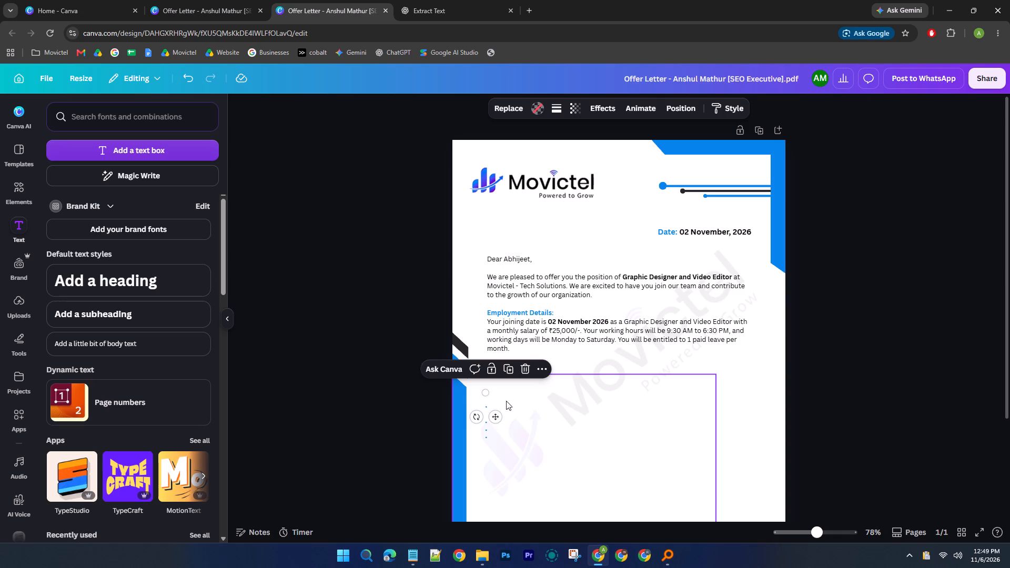
left_click(525, 395)
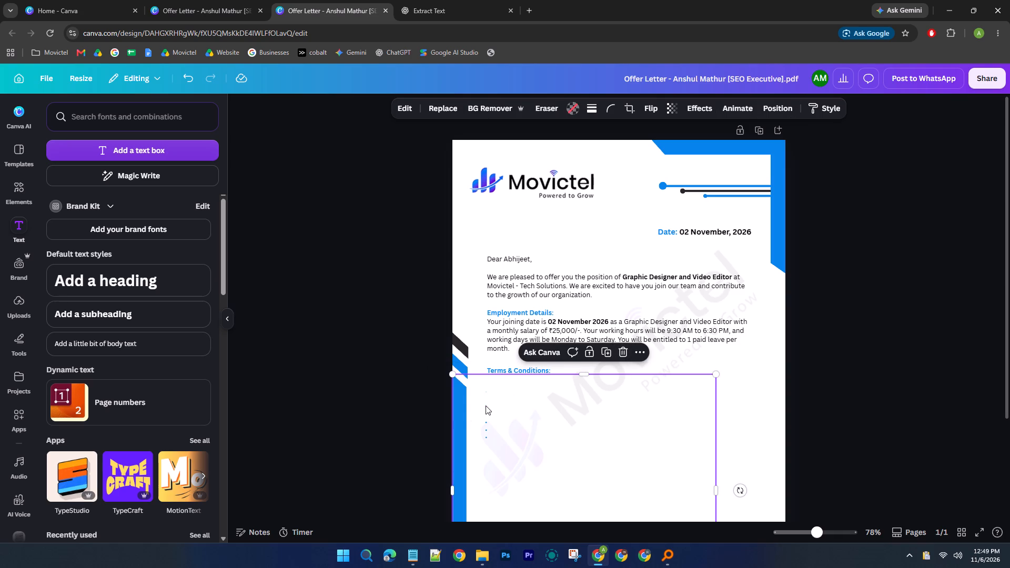
left_click(486, 405)
scroll(487, 420, "up", 5, "ctrl")
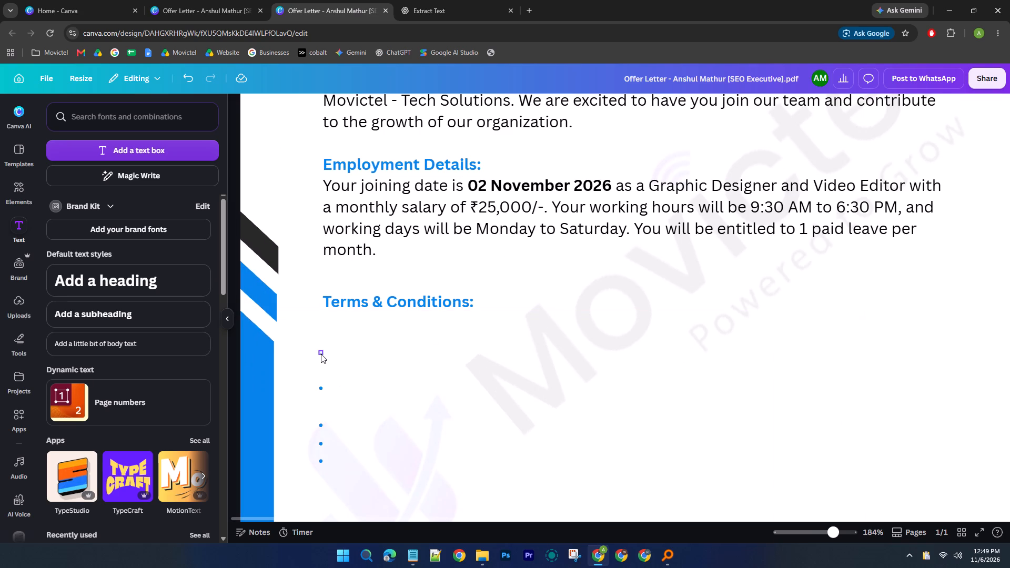
left_click(321, 354)
key("Delete")
Unlock and delete the next two leftover bullet dots in the terms area.
left_click(321, 389)
key("Delete")
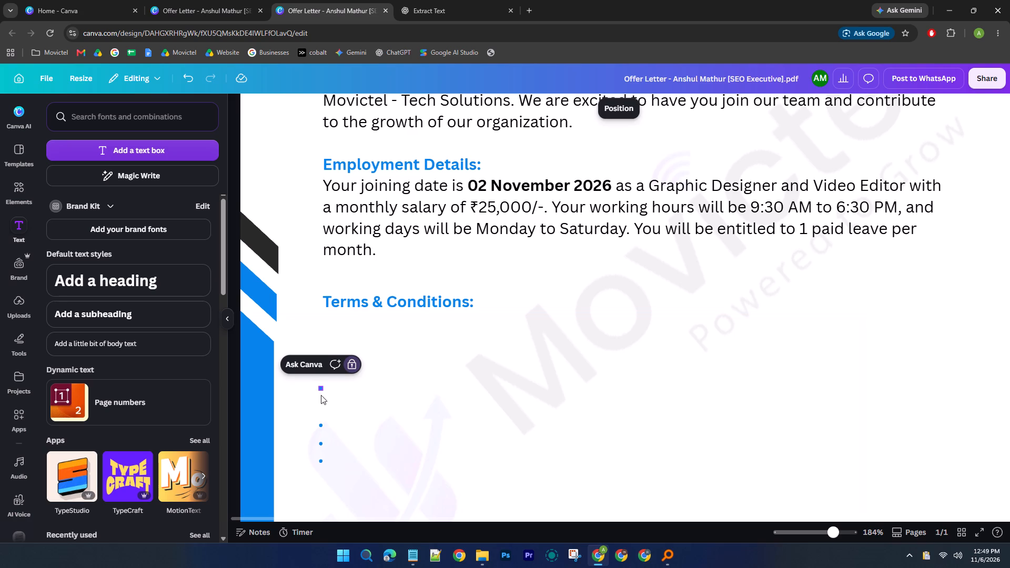
key("Delete")
key("Delete")
key("Delete")
key("Delete")
key("Delete")
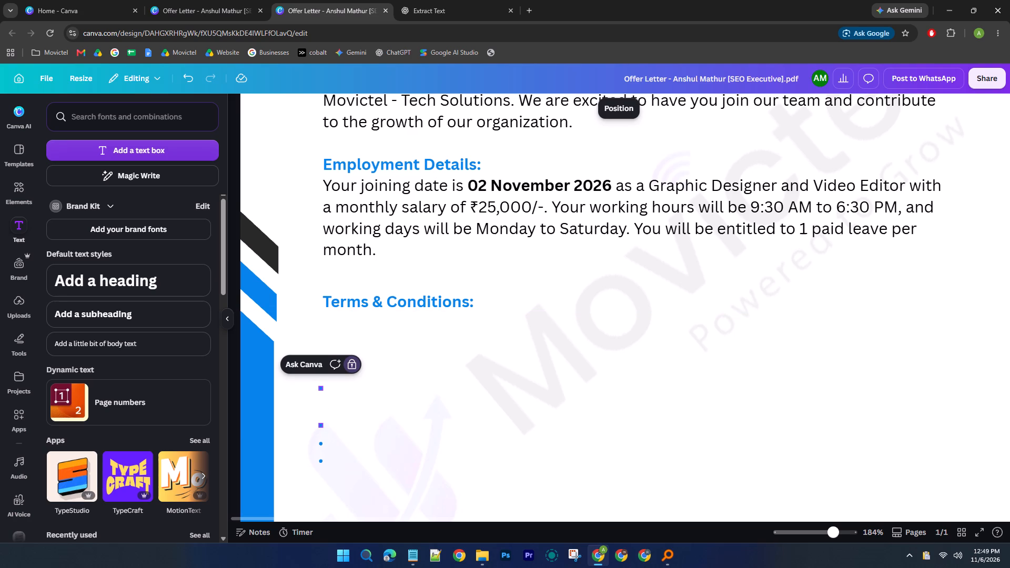
left_click(319, 424)
key("Delete")
key("Delete")
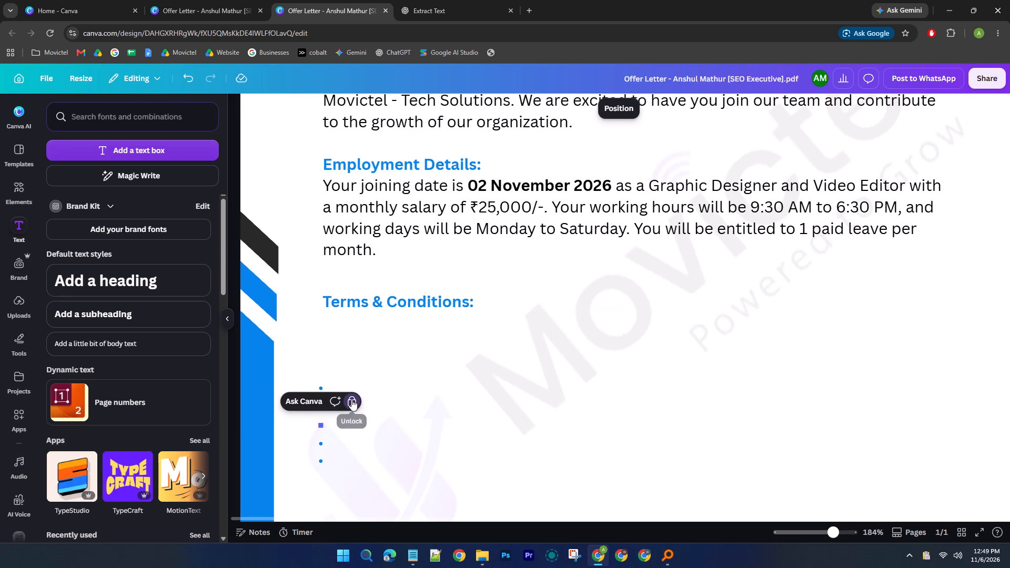
left_click(353, 400)
key("Delete")
key("Delete")
left_click(322, 387)
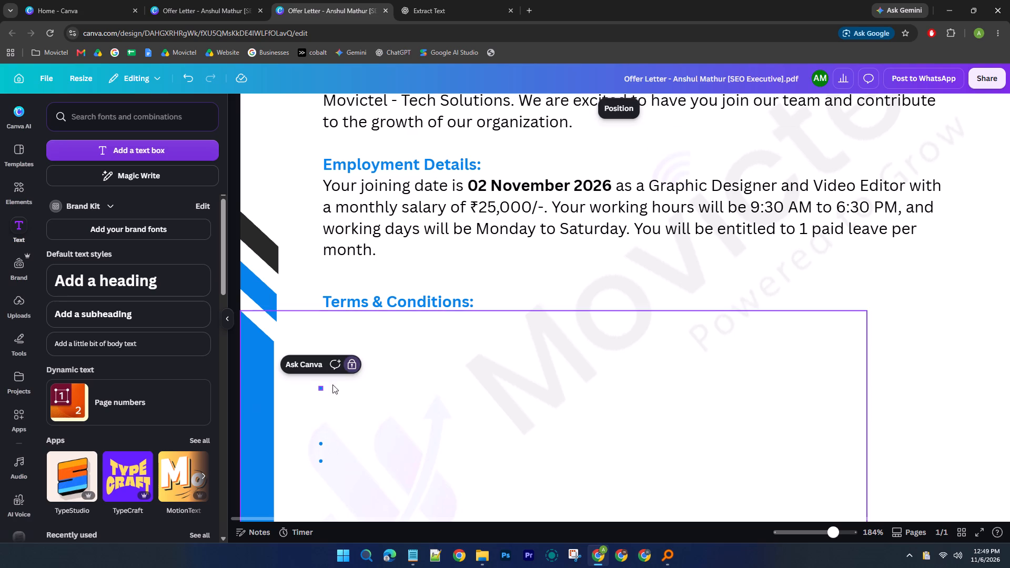
left_click(351, 364)
key("Delete")
key("Delete")
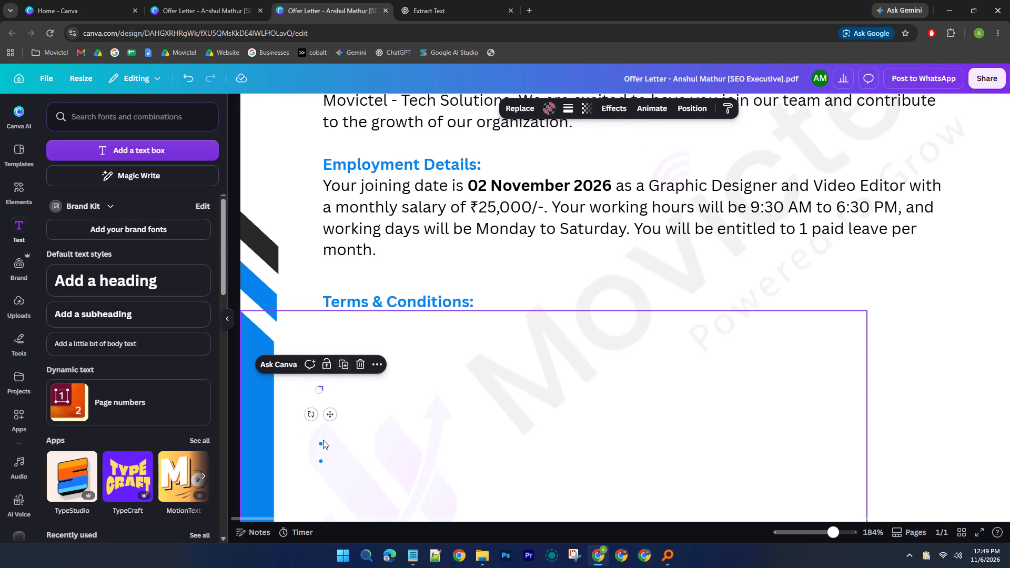
Unlock and delete the last two leftover bullet dots in the terms area.
left_click(320, 442)
left_click(348, 420)
key("Delete")
key("Delete")
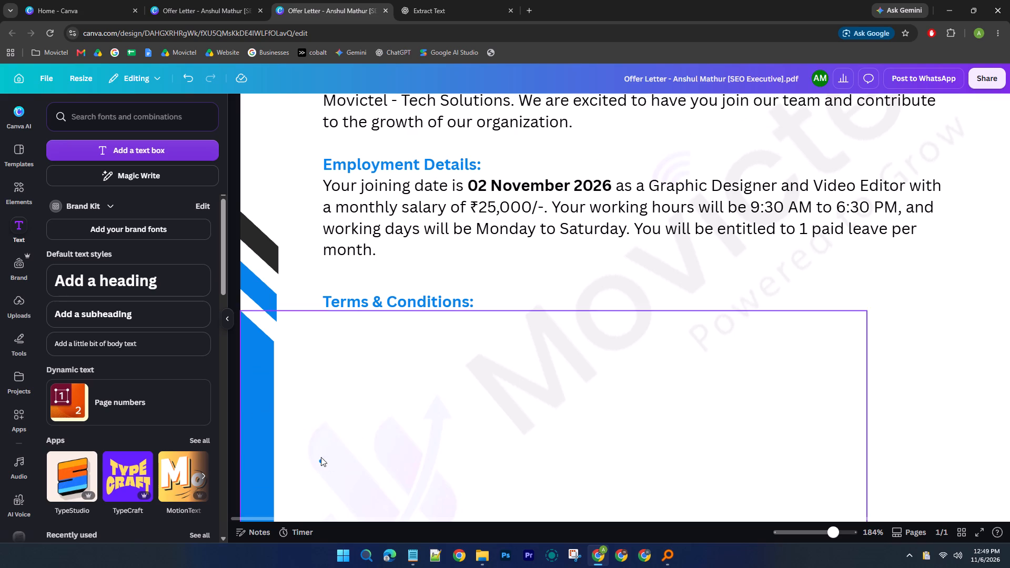
left_click(320, 460)
left_click(349, 437)
key("Delete")
key("Delete")
Examine the layout of the whole letter page, from the header to the bottom border.
scroll(689, 259, "down", 2)
scroll(690, 263, "down", 3, "ctrl")
scroll(698, 264, "up", 2)
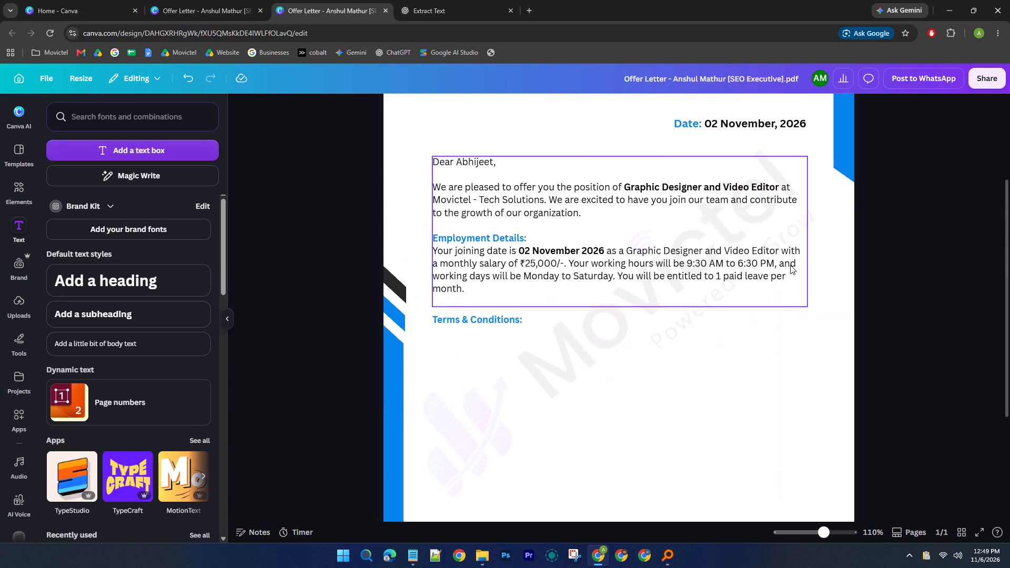
scroll(790, 265, "down", 1, "ctrl")
scroll(881, 271, "down", 1, "ctrl")
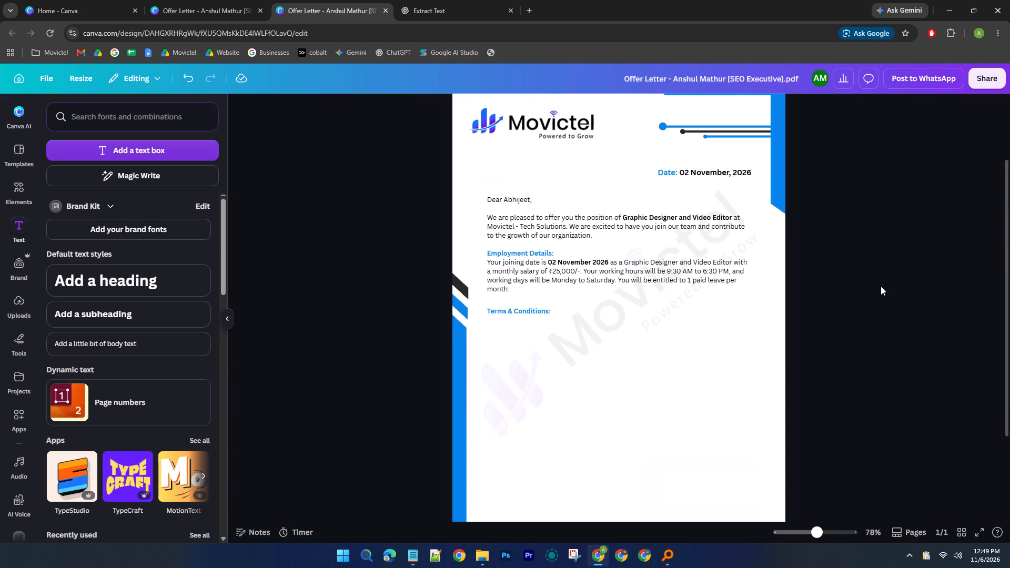
scroll(881, 286, "up", 1)
scroll(881, 286, "down", 1, "ctrl")
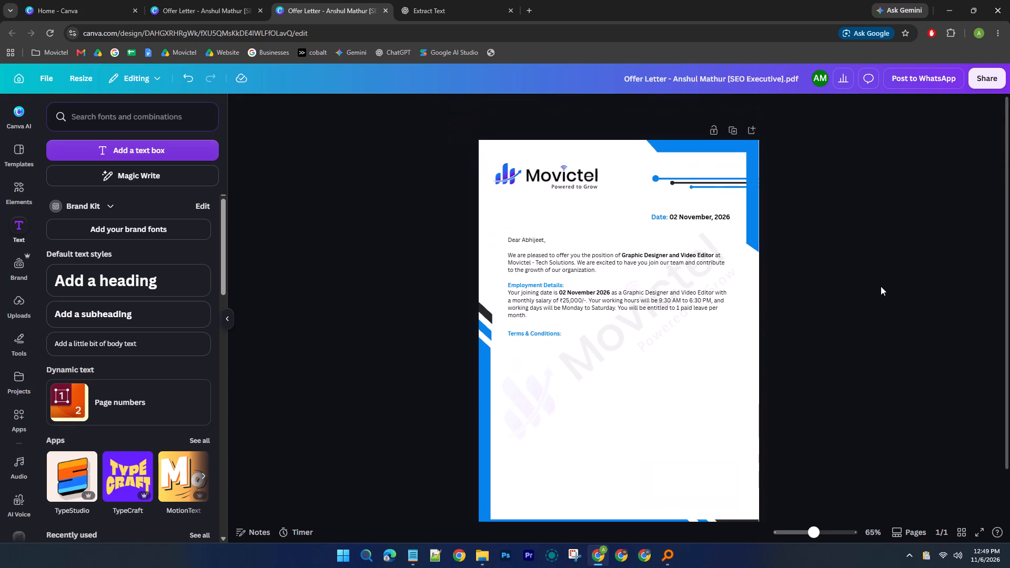
scroll(881, 286, "down", 1)
left_click_drag(1006, 229, 1009, 217)
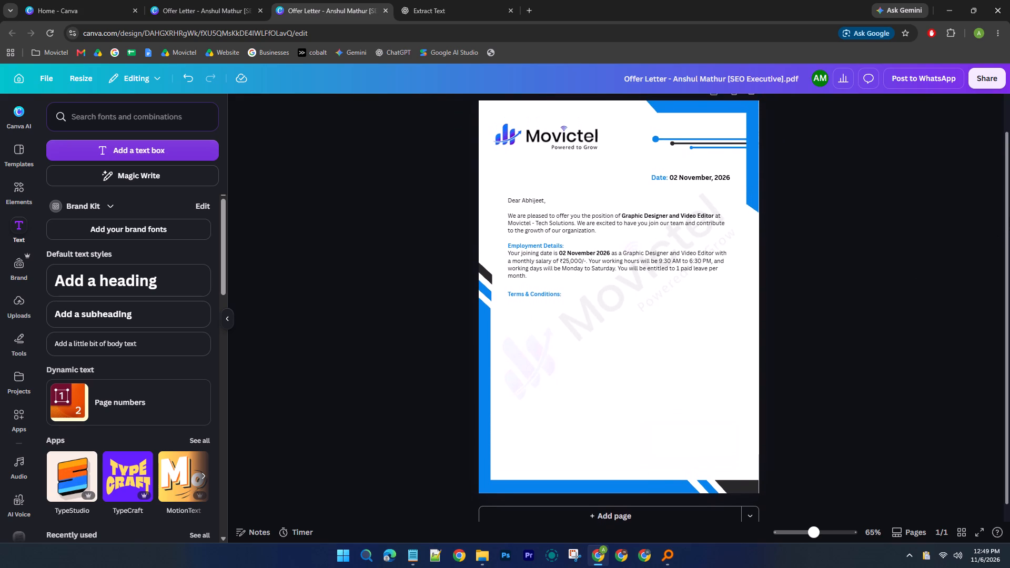
Stretch the upper corner graphic slightly outward past the page's right edge, to a width of about 86.8.
left_click_drag(1009, 217, 1009, 204)
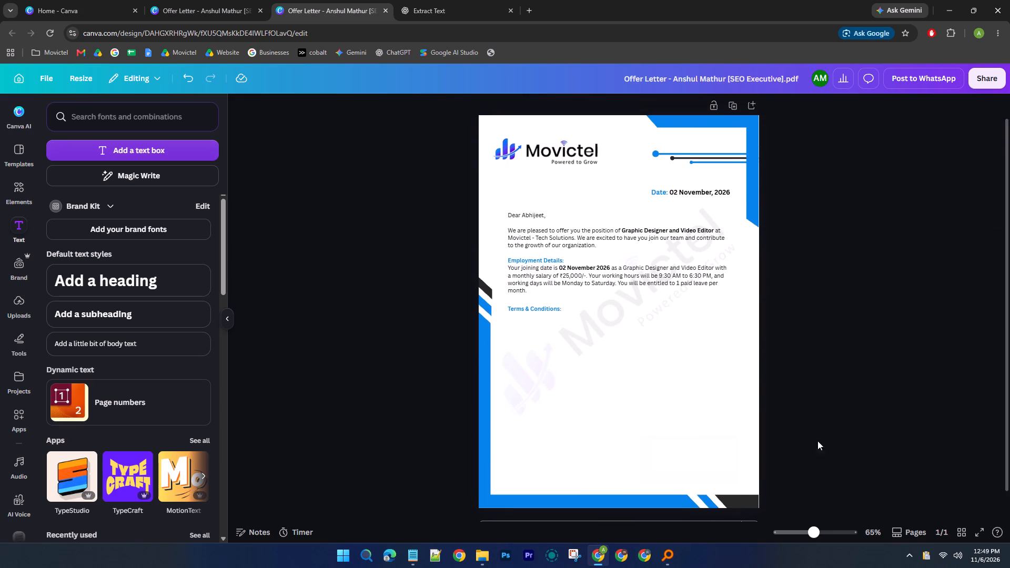
scroll(763, 114, "up", 4, "ctrl")
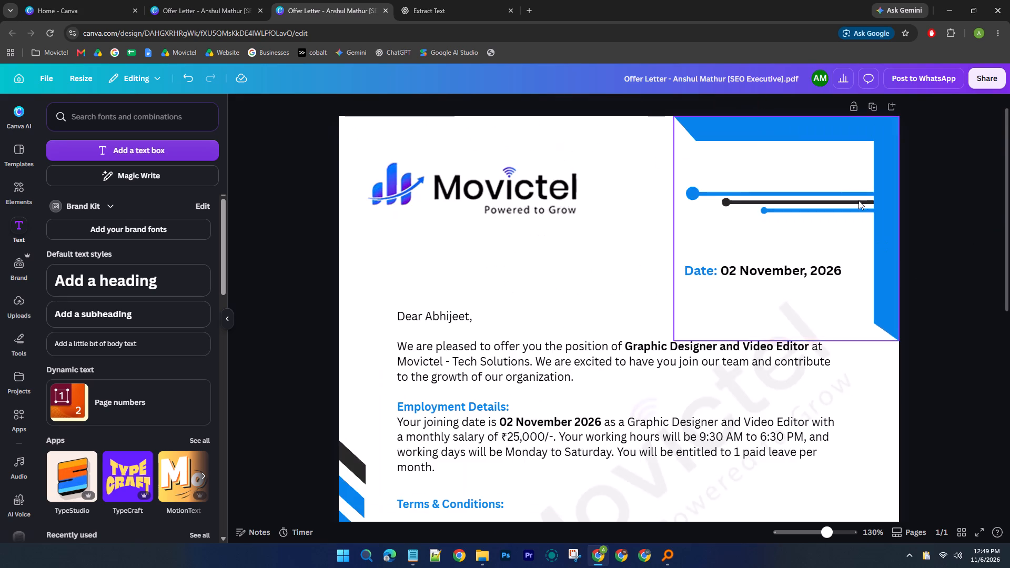
scroll(864, 207, "up", 1, "ctrl")
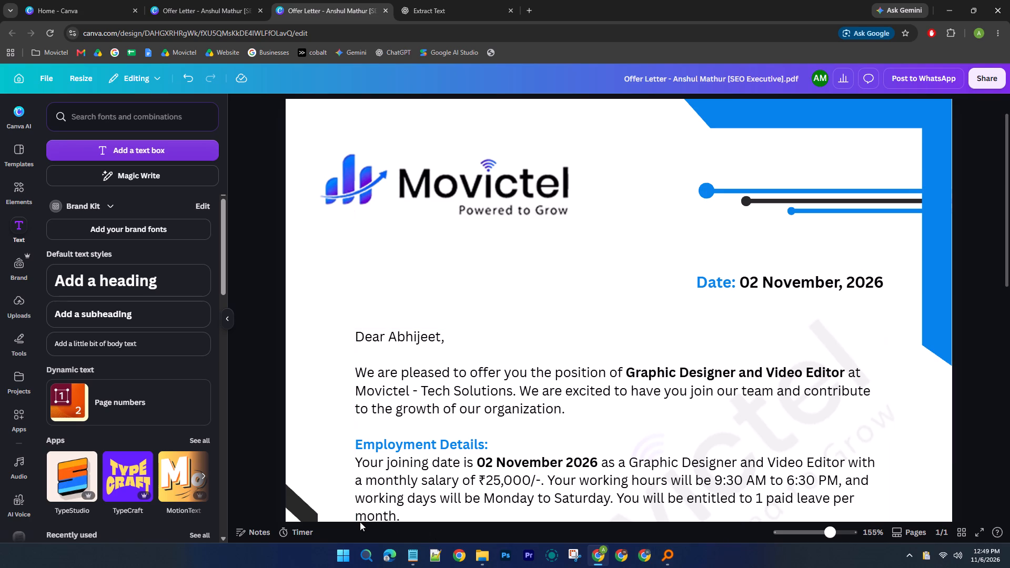
scroll(424, 514, "up", 2, "ctrl")
left_click_drag(517, 515, 793, 505)
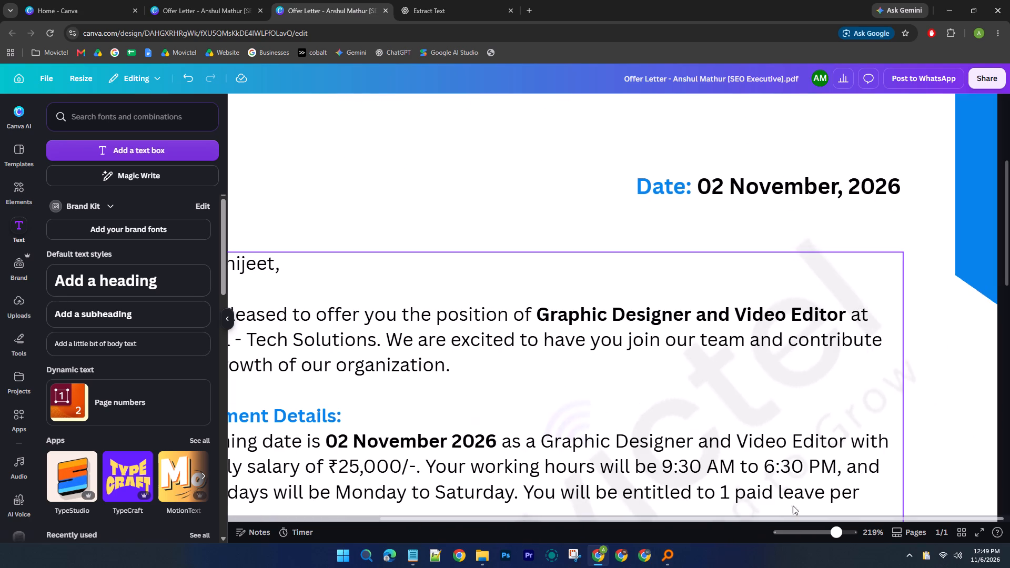
left_click_drag(793, 505, 823, 495)
left_click_drag(844, 519, 950, 512)
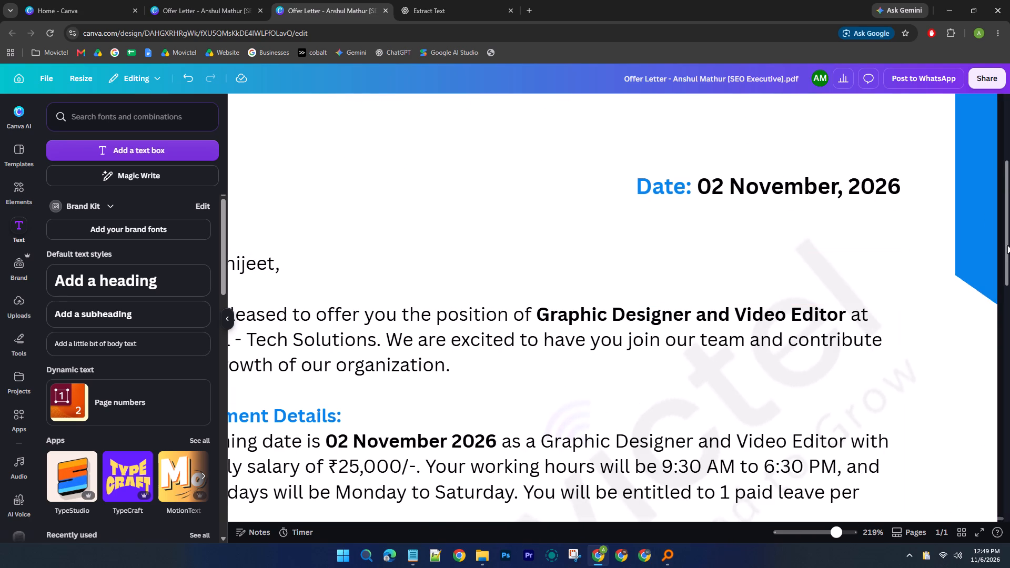
scroll(993, 169, "up", 2, "ctrl")
scroll(993, 171, "down", 4, "ctrl")
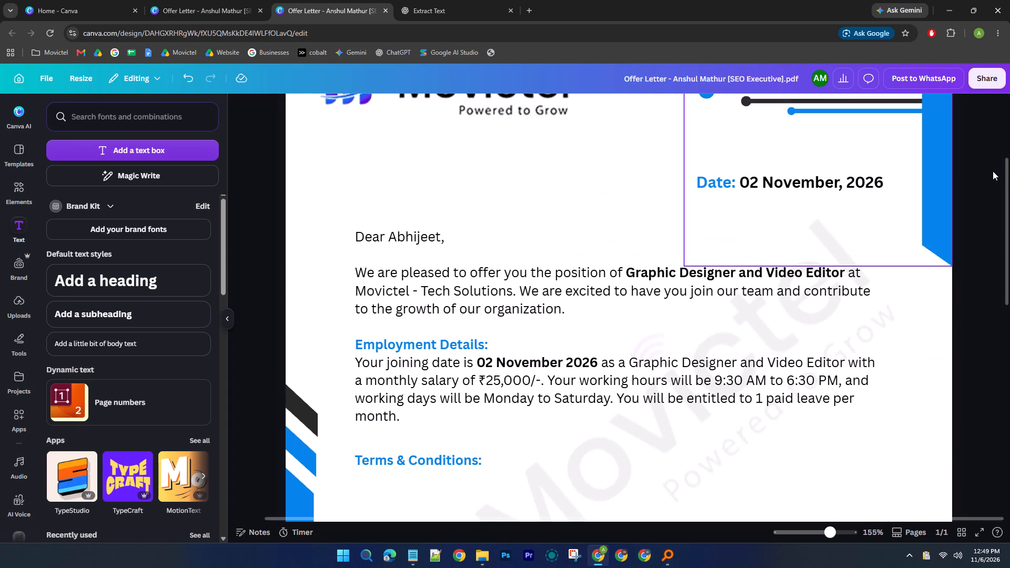
scroll(989, 164, "up", 2)
left_click(946, 135)
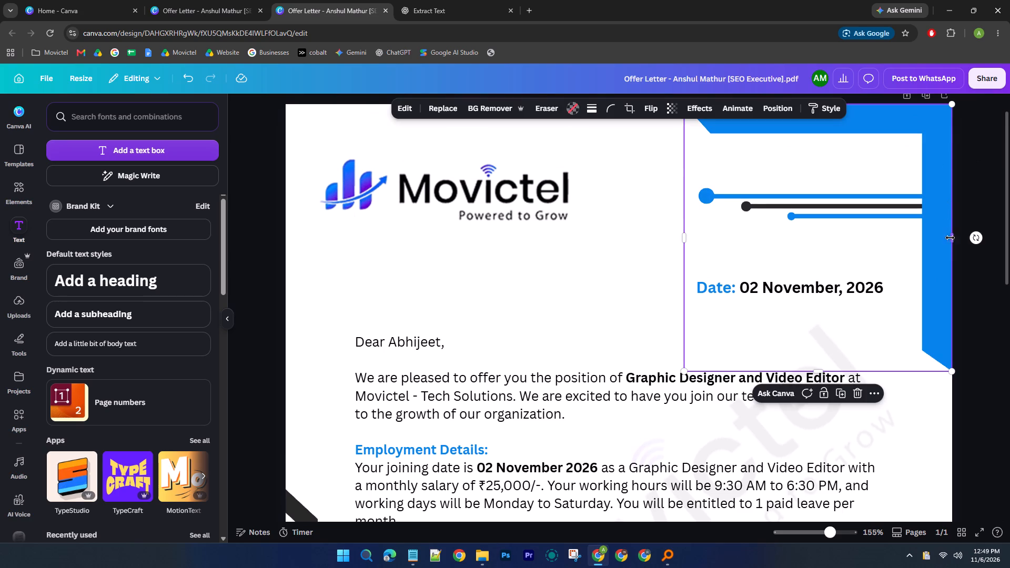
left_click(951, 243)
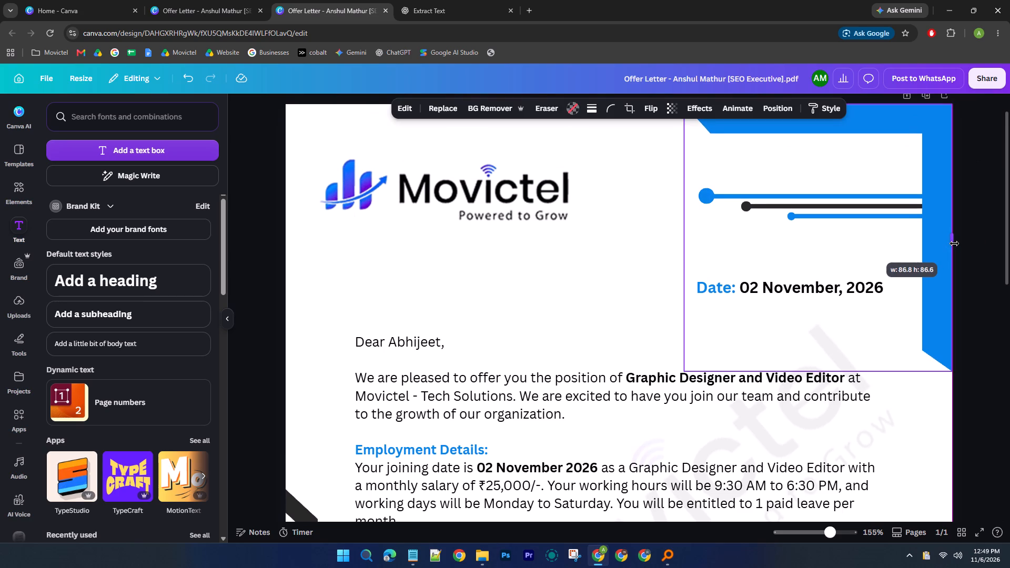
left_click(978, 217)
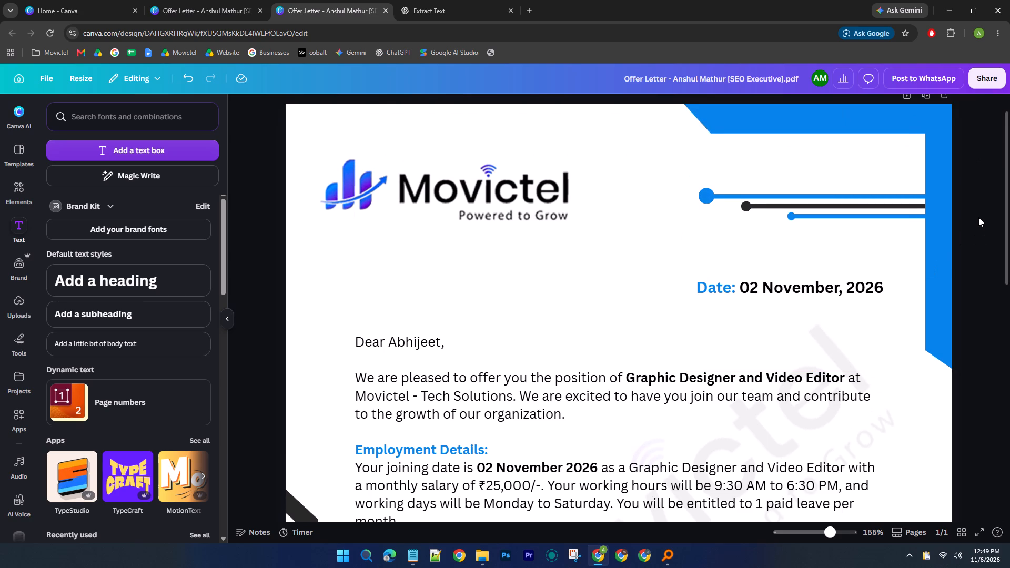
Stretch the large blue left-and-bottom border graphic slightly below the page's bottom edge, to a height of about 152.2.
scroll(978, 217, "down", 15)
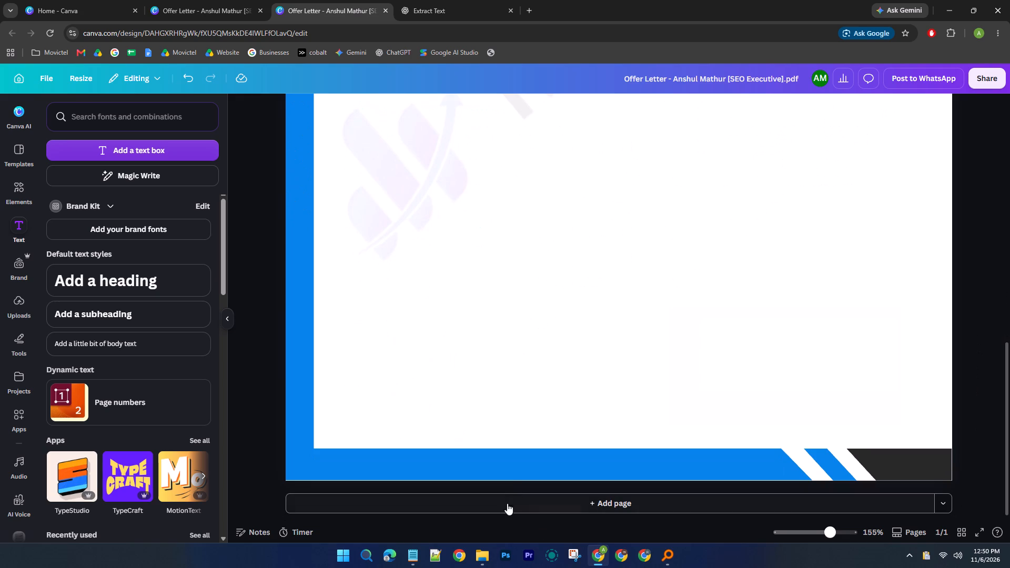
left_click(515, 475)
left_click(548, 479)
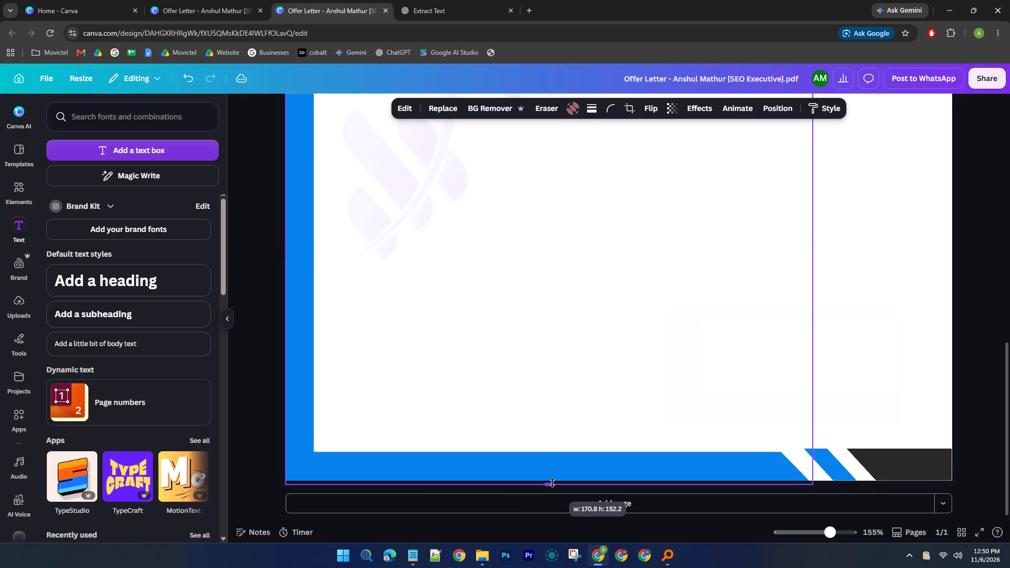
left_click(963, 405)
Stretch the dark corner shape and the small blue diagonal stripe beside it slightly below the page's bottom edge.
left_click(914, 469)
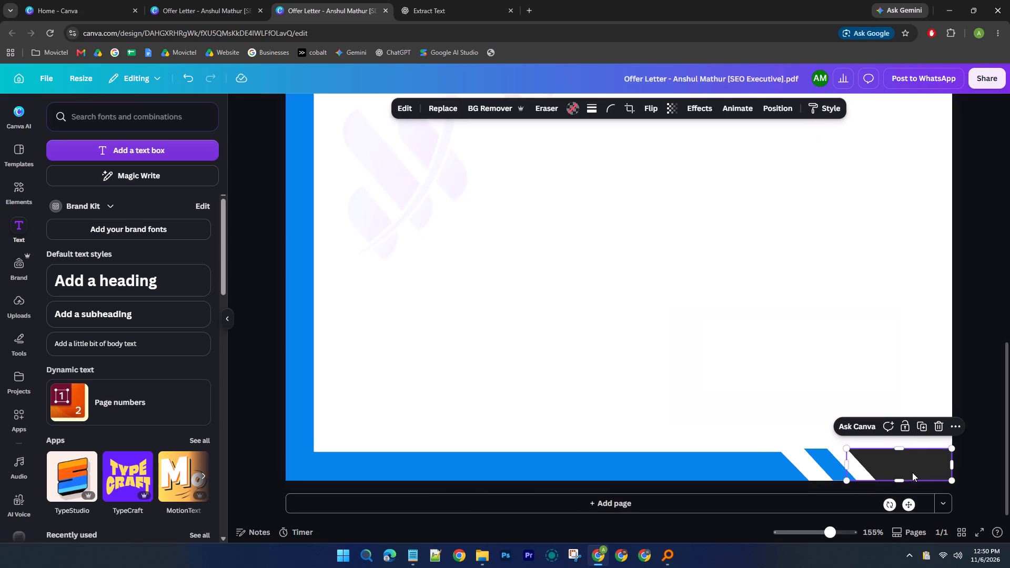
left_click(907, 481)
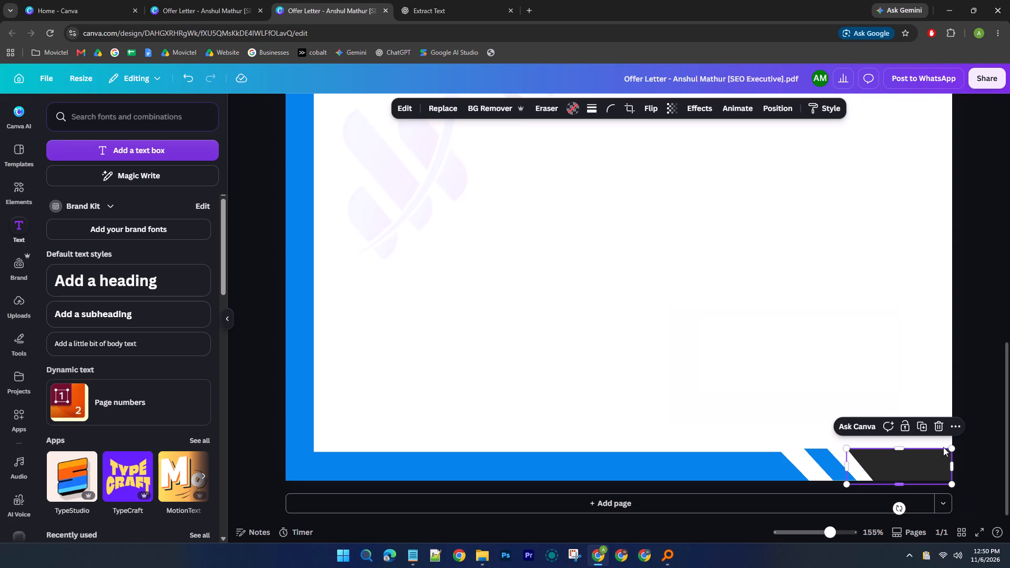
left_click(973, 413)
left_click(821, 469)
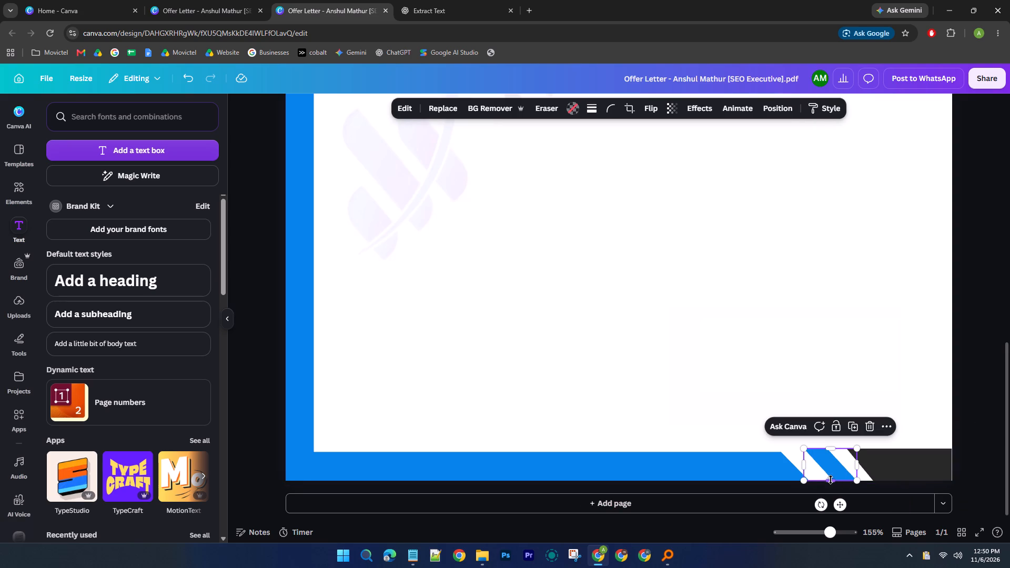
left_click(831, 480)
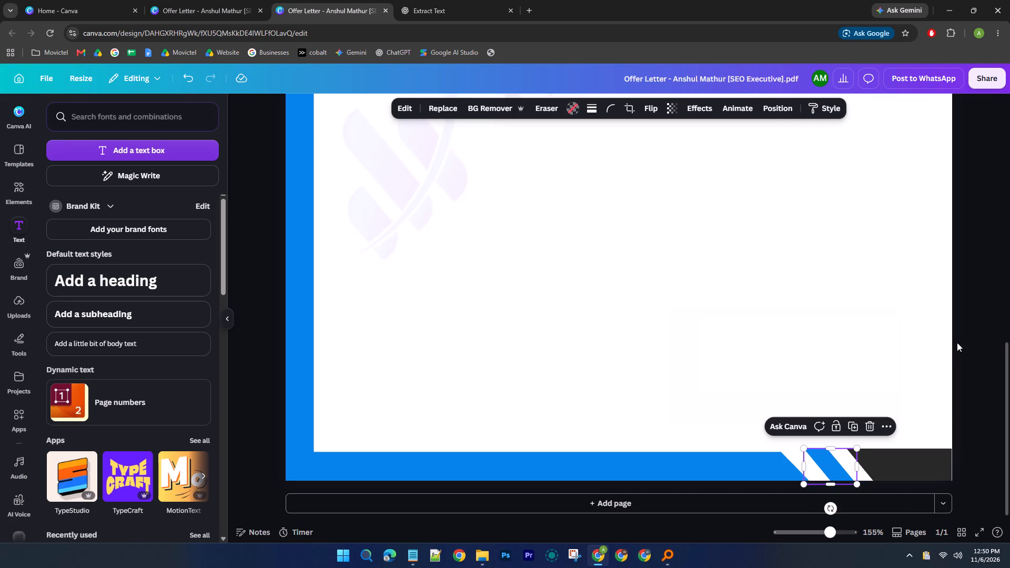
left_click(959, 334)
Stretch the dark shape in the page's lower corner slightly past the page's right edge.
scroll(959, 334, "down", 4, "ctrl")
scroll(959, 334, "up", 3)
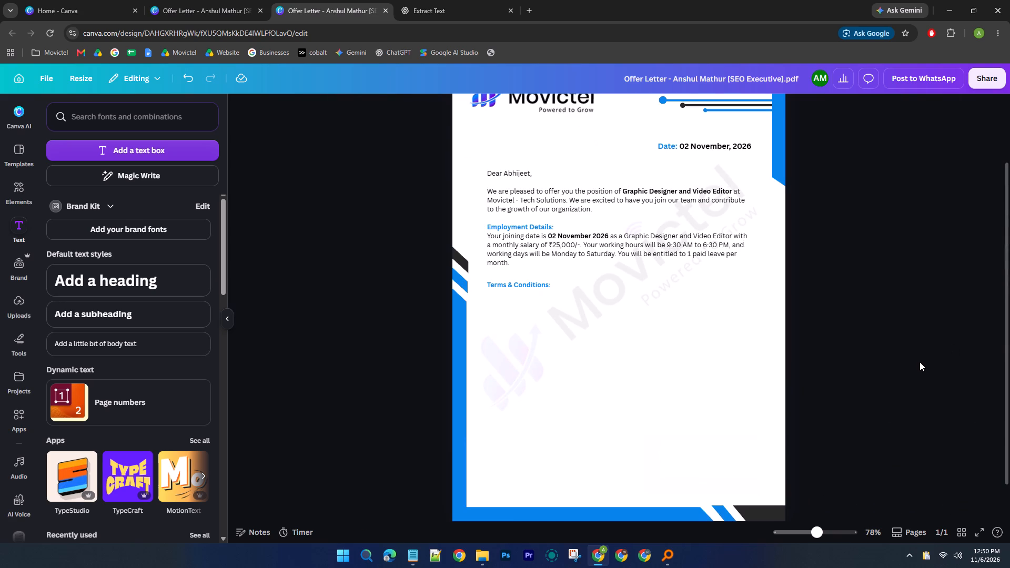
scroll(882, 341, "down", 1, "ctrl")
scroll(882, 341, "down", 1)
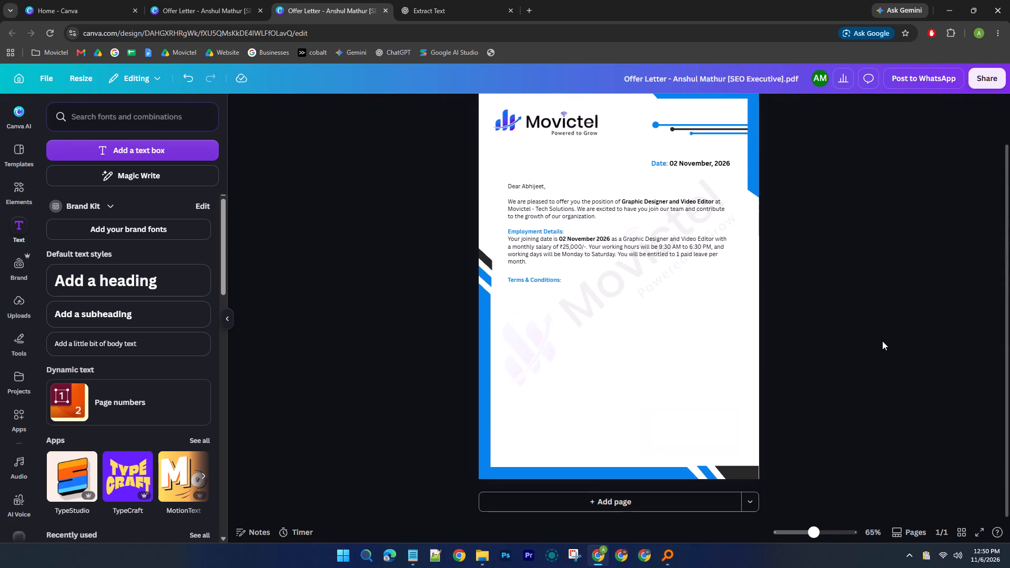
scroll(757, 474, "up", 4, "ctrl")
scroll(994, 455, "up", 4, "ctrl")
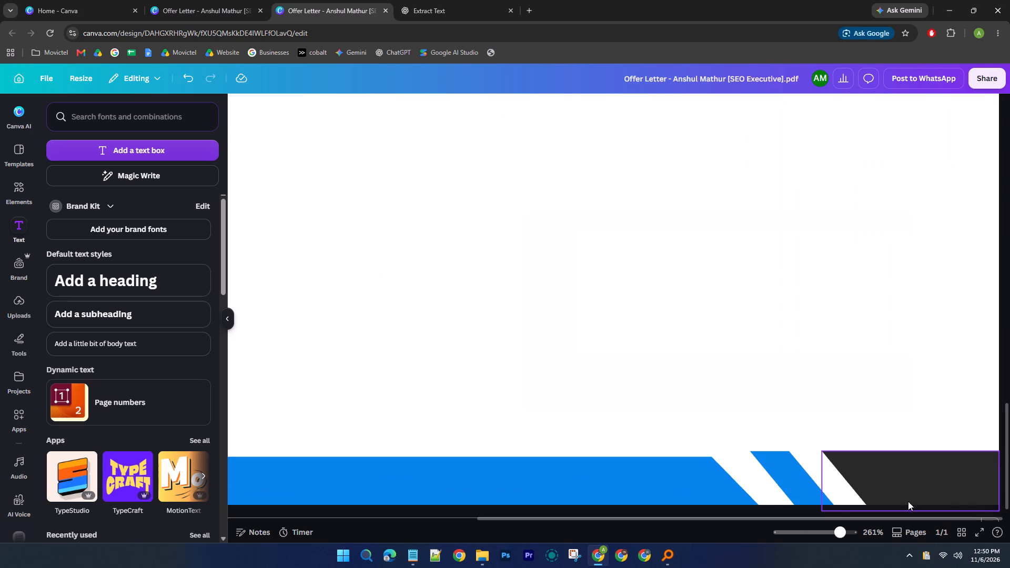
scroll(908, 501, "down", 1, "ctrl")
left_click(928, 483)
left_click(998, 483)
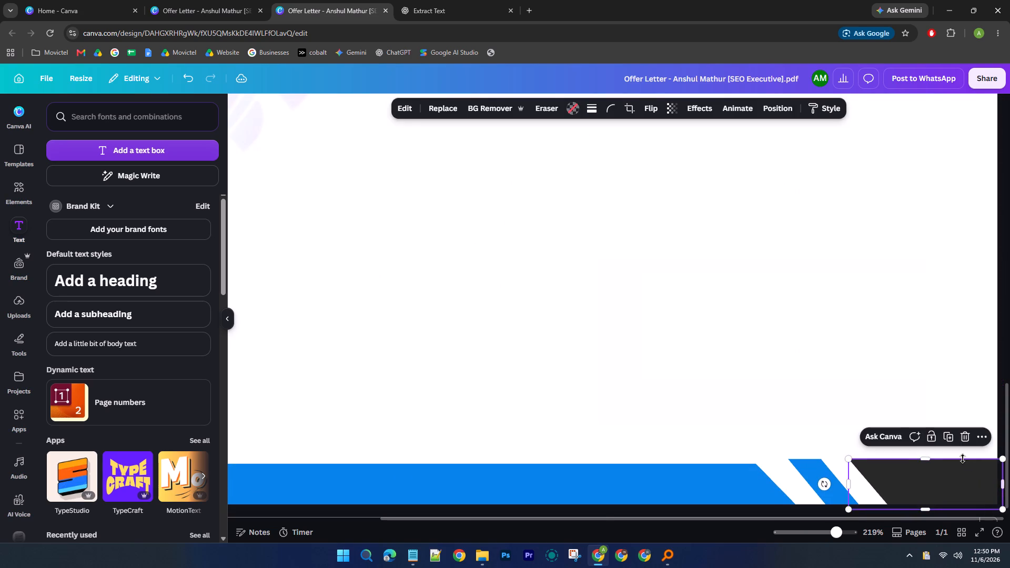
scroll(963, 459, "down", 5, "ctrl")
left_click(897, 355)
scroll(866, 359, "up", 1)
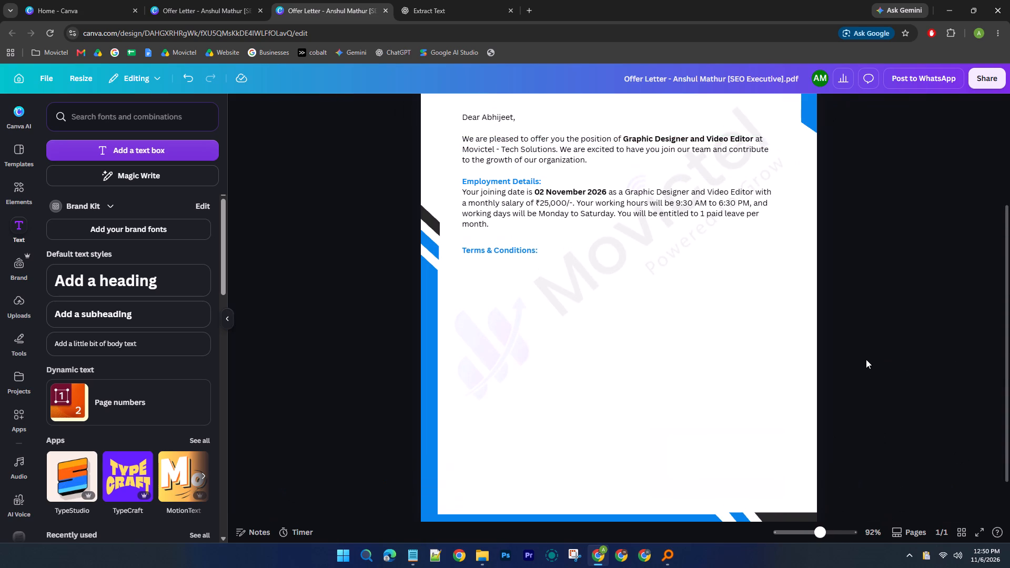
scroll(866, 359, "down", 2, "ctrl")
scroll(866, 359, "up", 1)
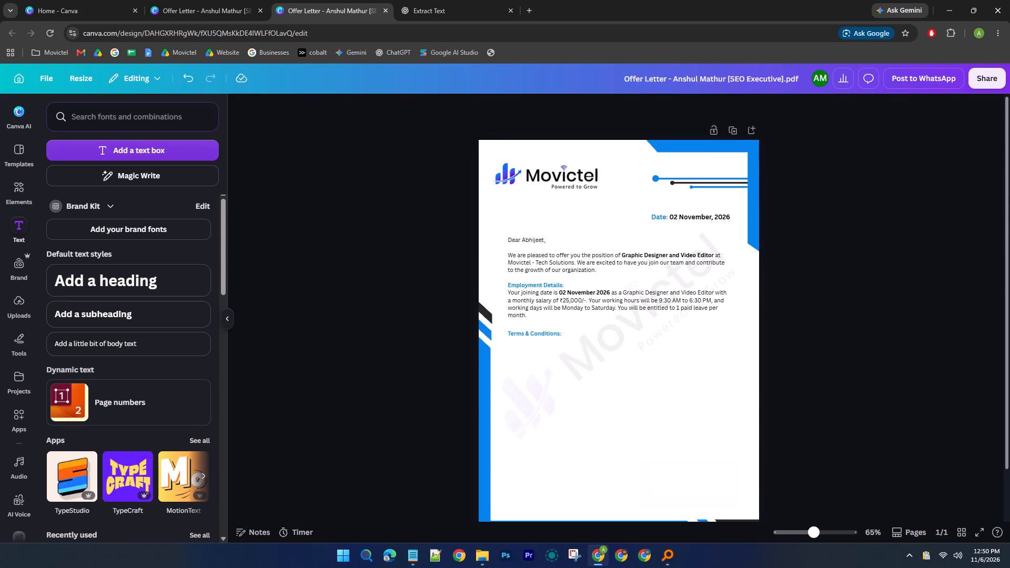
left_click_drag(1007, 207, 1009, 238)
left_click(842, 258)
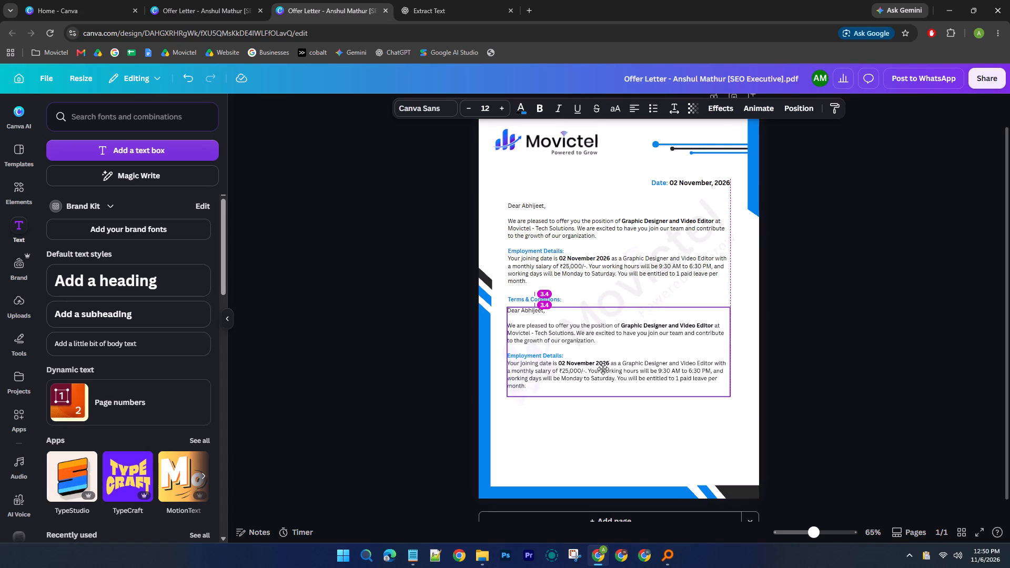
left_click_drag(603, 369, 607, 368)
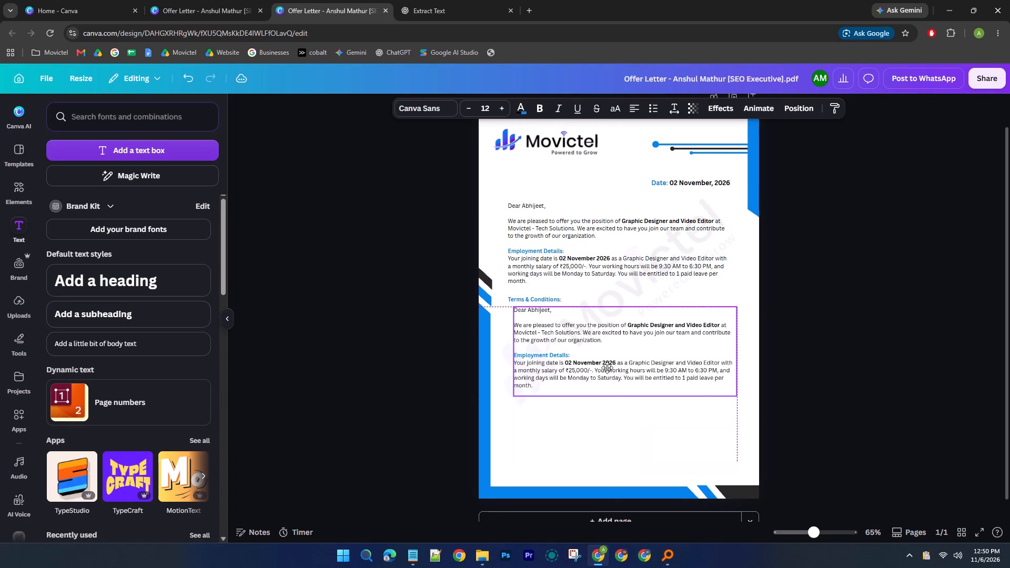
left_click_drag(607, 368, 605, 368)
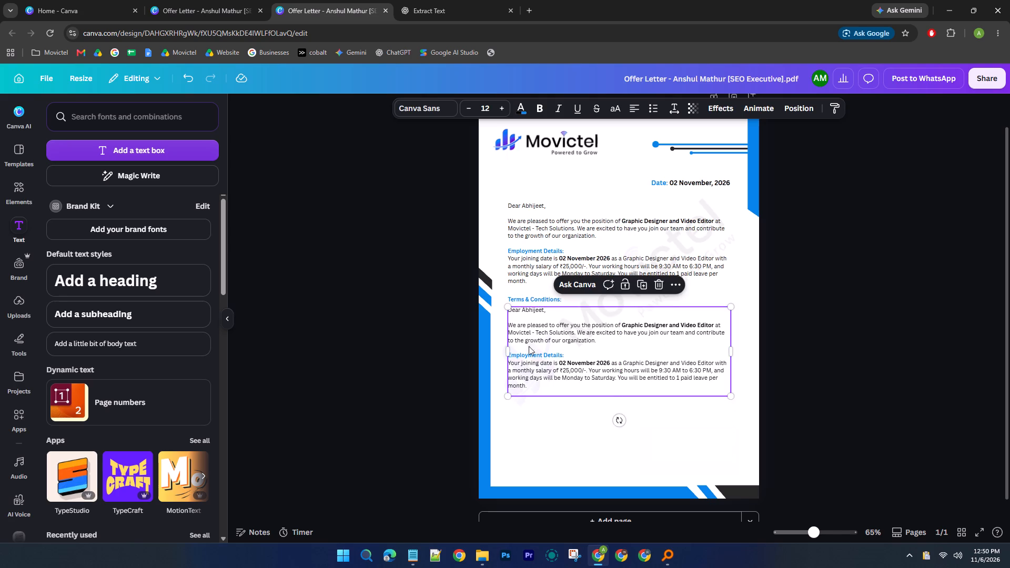
Replace all the text in the duplicated box with the six copied Terms & Conditions bullet points.
scroll(522, 338, "up", 4, "ctrl")
left_click(489, 326)
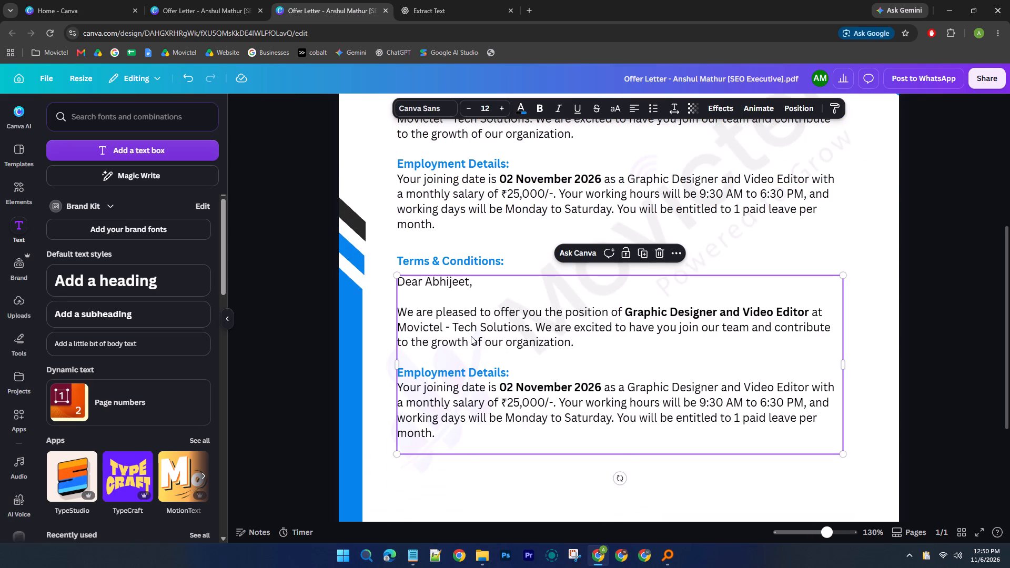
double_click(446, 321)
left_click(446, 321)
left_click_drag(435, 351, 584, 409)
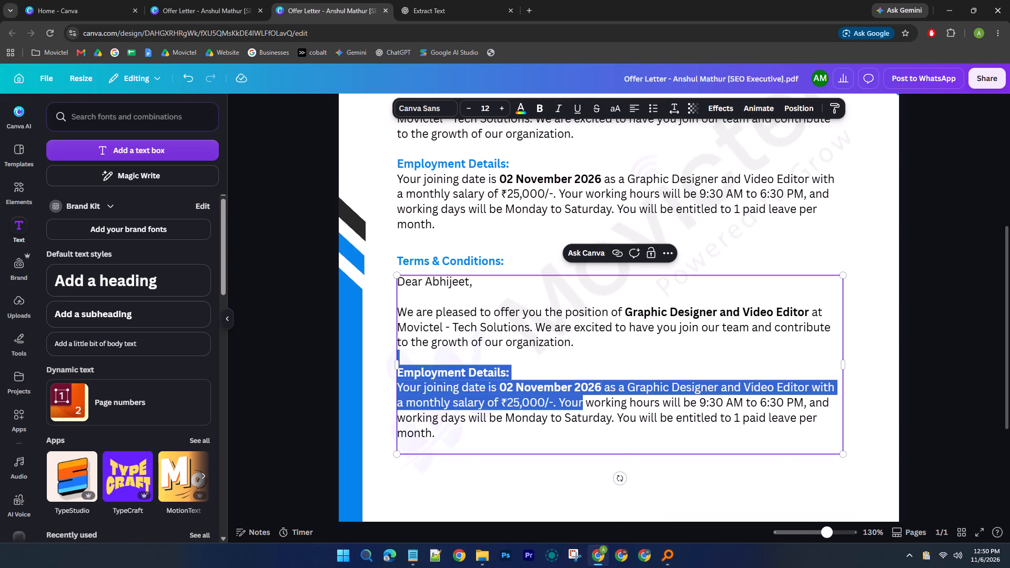
left_click_drag(584, 409, 603, 446)
key("BackSpace")
key("BackSpace")
left_click_drag(582, 341, 582, 341)
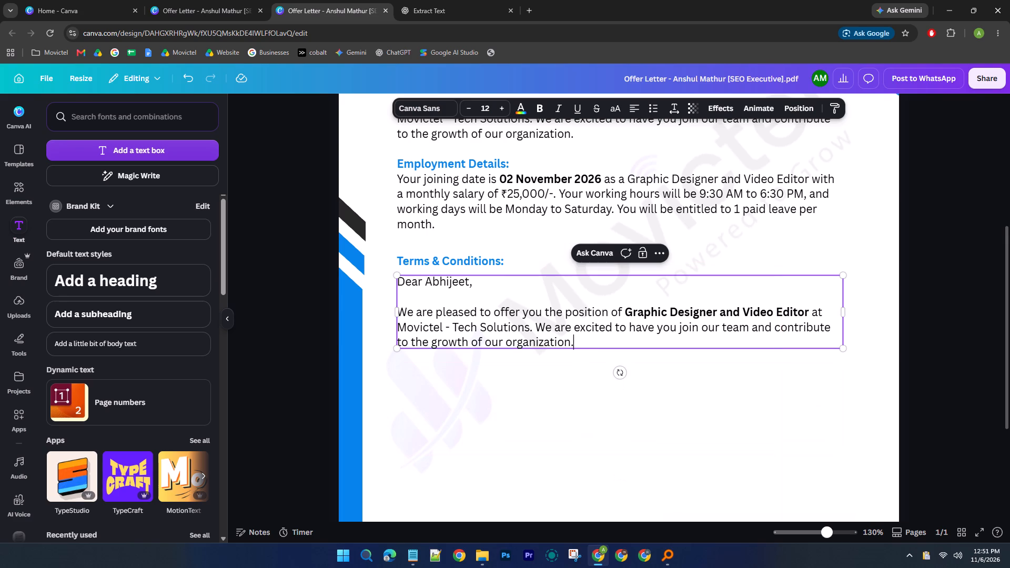
left_click_drag(582, 341, 396, 283)
key("BackSpace")
key("BackSpace")
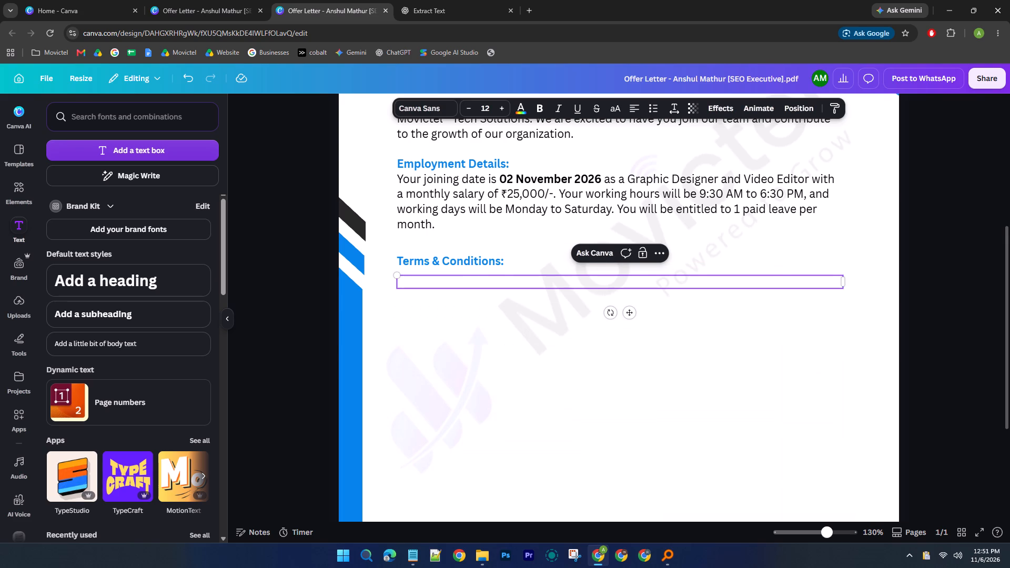
key("ctrl+v")
double_click(416, 292)
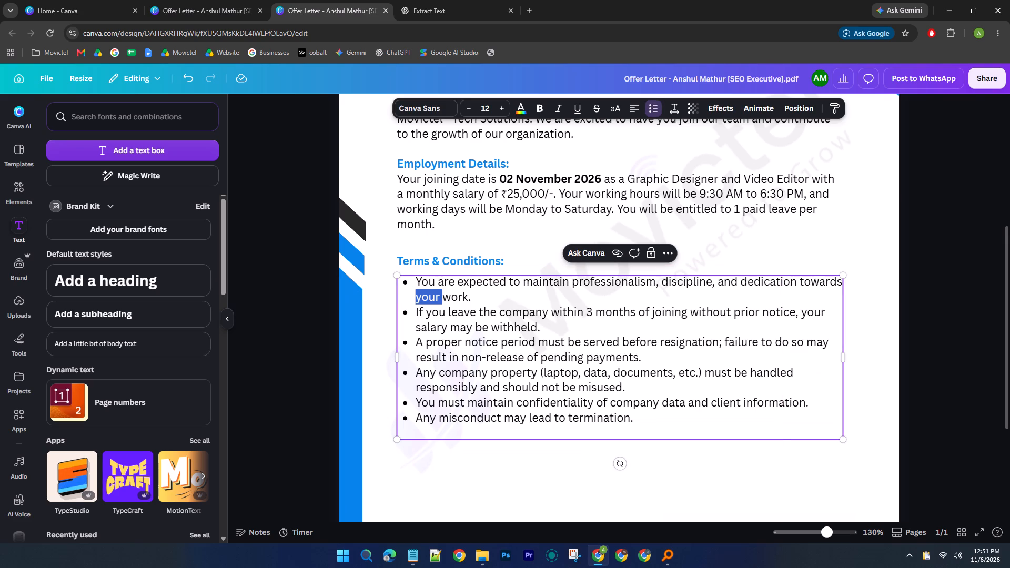
Check the pasted Terms & Conditions bullets and compare the whole letter page with the other design tab.
left_click(416, 292)
left_click(413, 275)
left_click(415, 301)
left_click(317, 287)
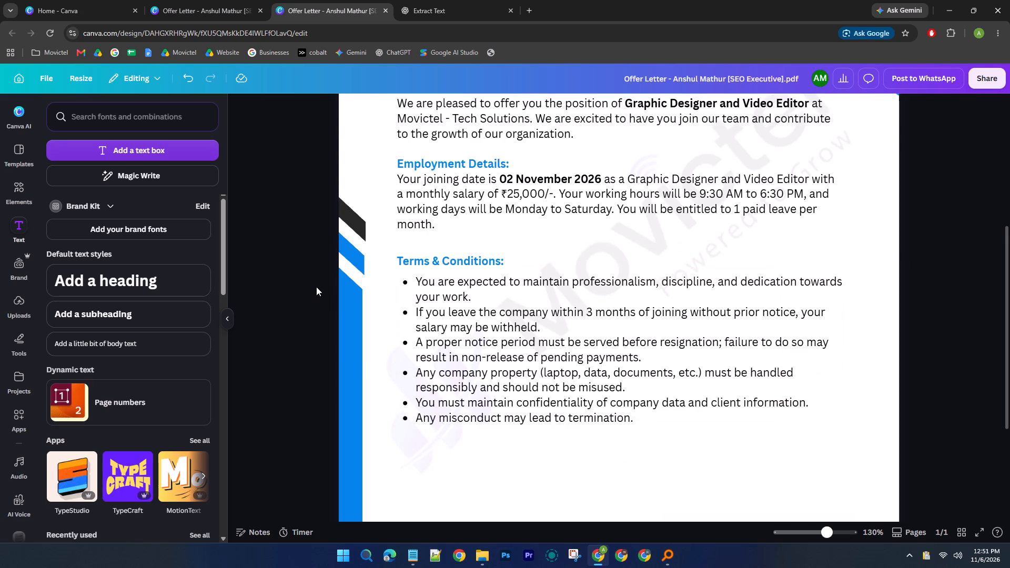
scroll(316, 287, "down", 3, "ctrl")
scroll(456, 322, "up", 1)
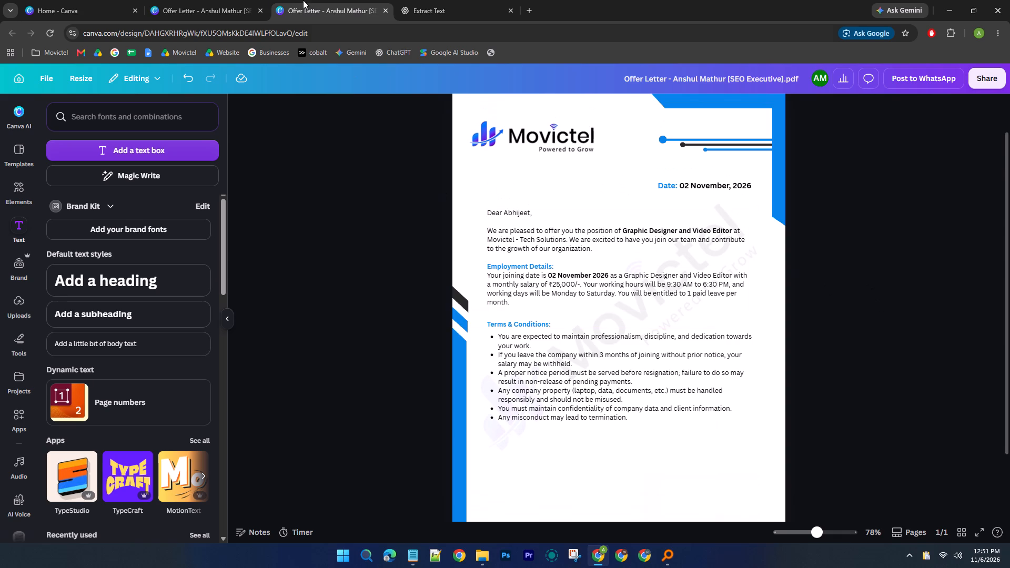
left_click(236, 0)
left_click(297, 0)
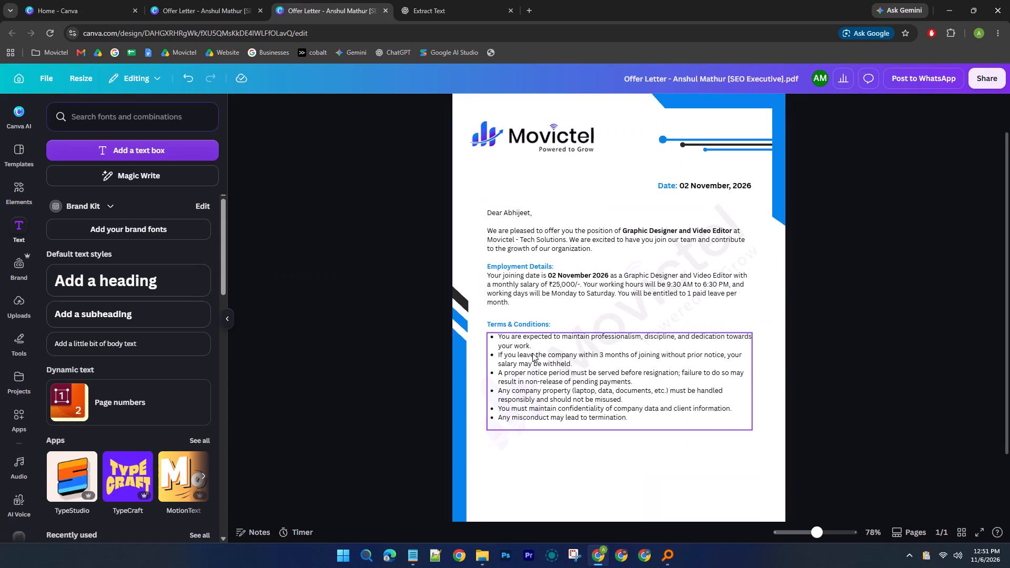
Shift the Terms & Conditions bullet box slightly left so its text lines up with the heading and body paragraphs, leaving the bullets outside.
left_click_drag(547, 383, 541, 383)
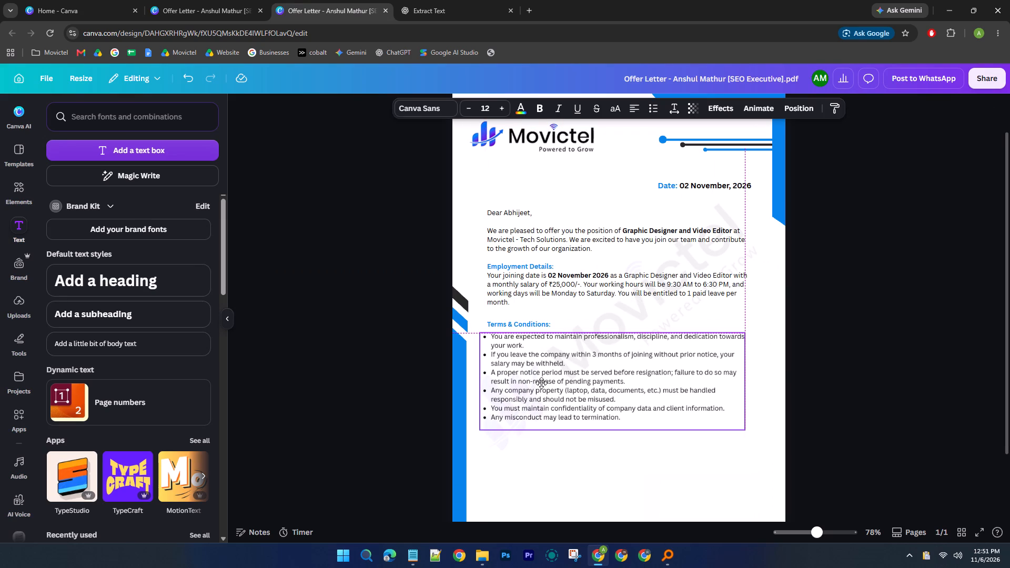
left_click_drag(541, 383, 536, 383)
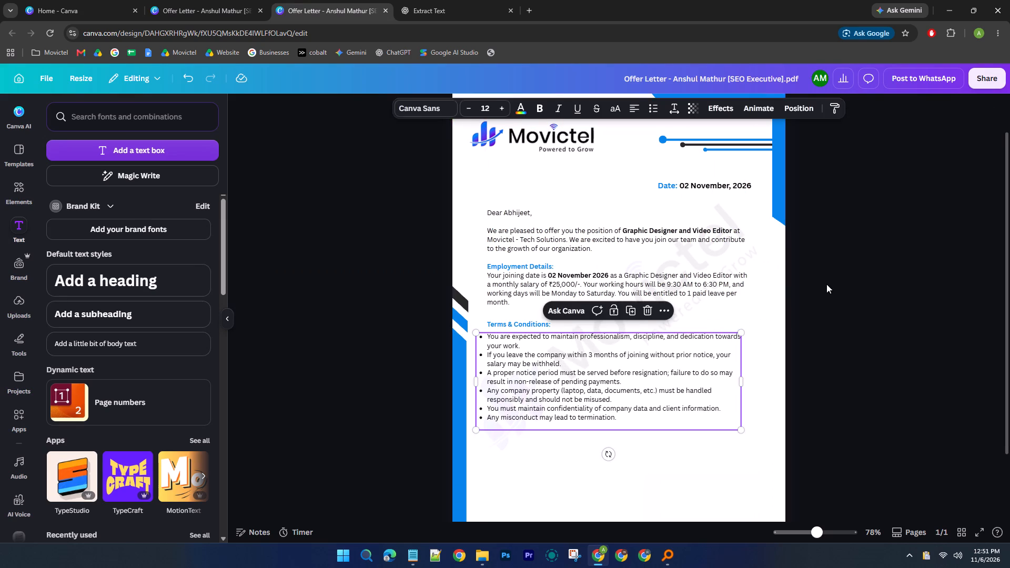
left_click(826, 284)
scroll(826, 339, "down", 1, "ctrl")
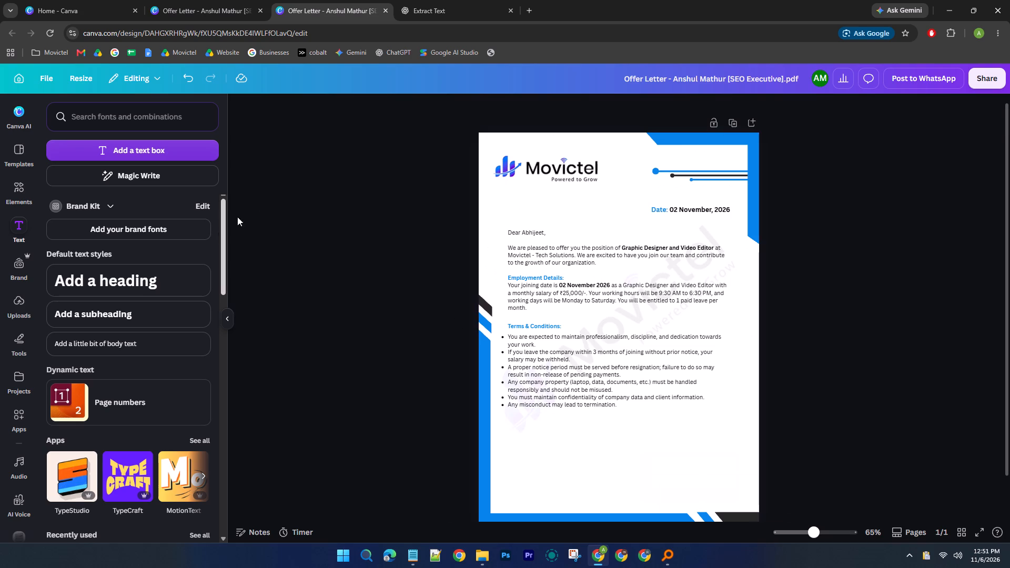
Show the rulers and guides for the letter design.
left_click(43, 79)
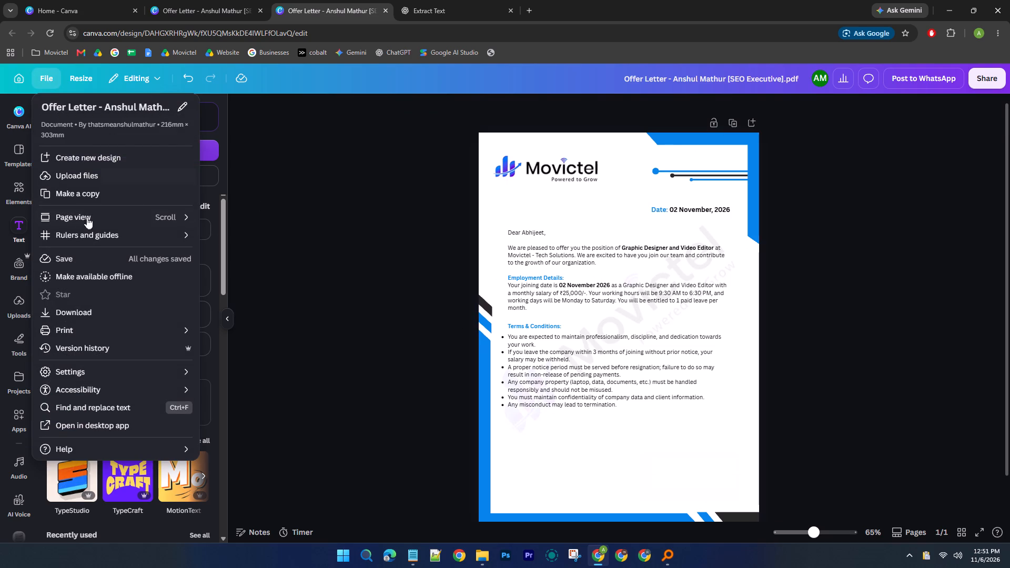
left_click(114, 238)
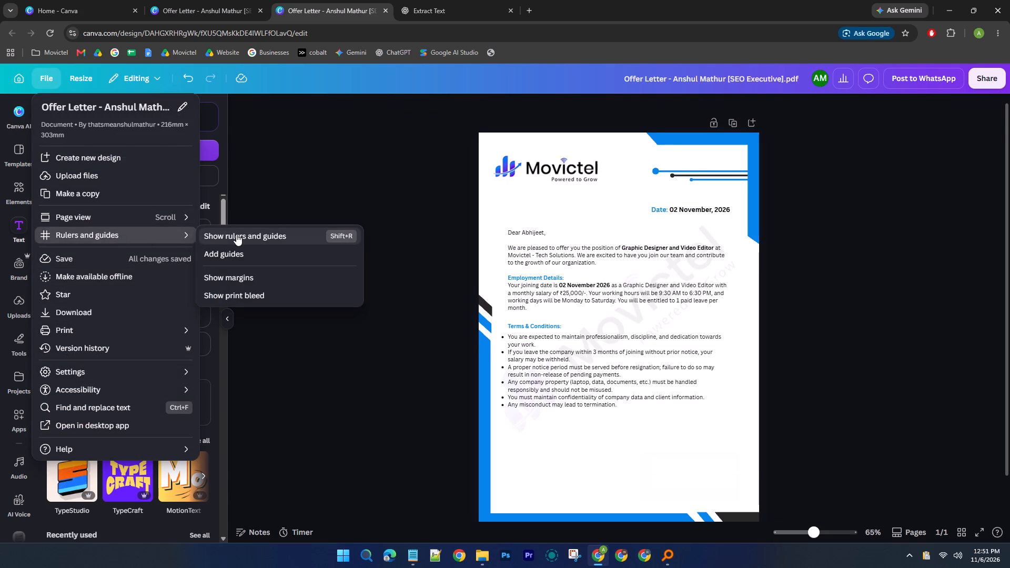
left_click(236, 234)
left_click(476, 240)
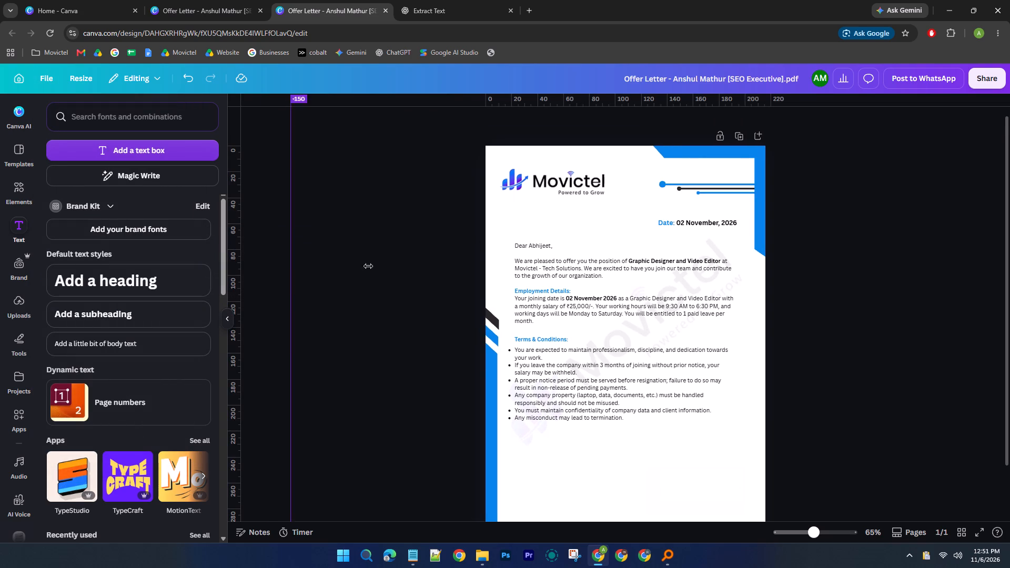
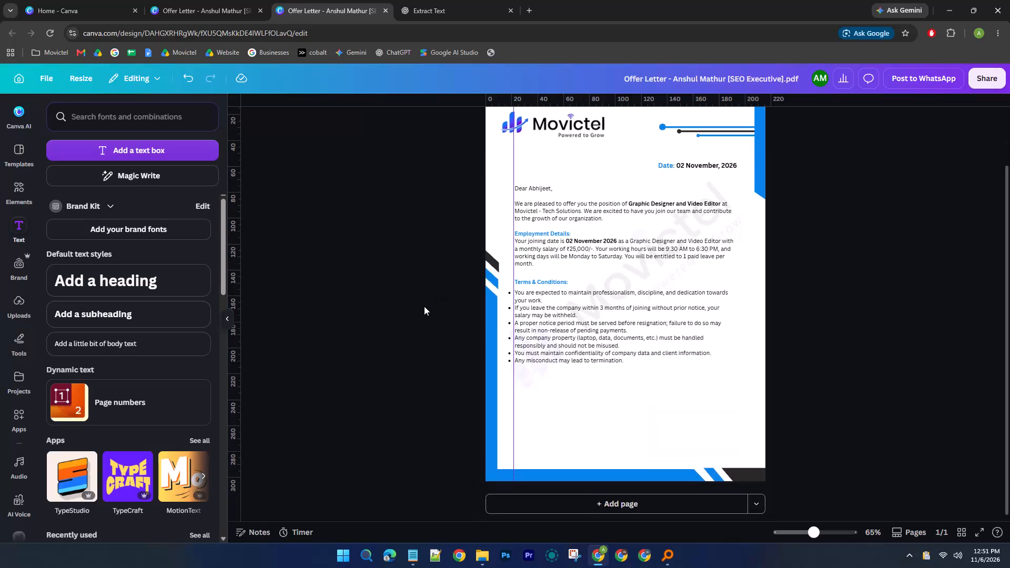
Remove the bullet formatting from all six Terms & Conditions points so they become plain paragraphs.
left_click(521, 300)
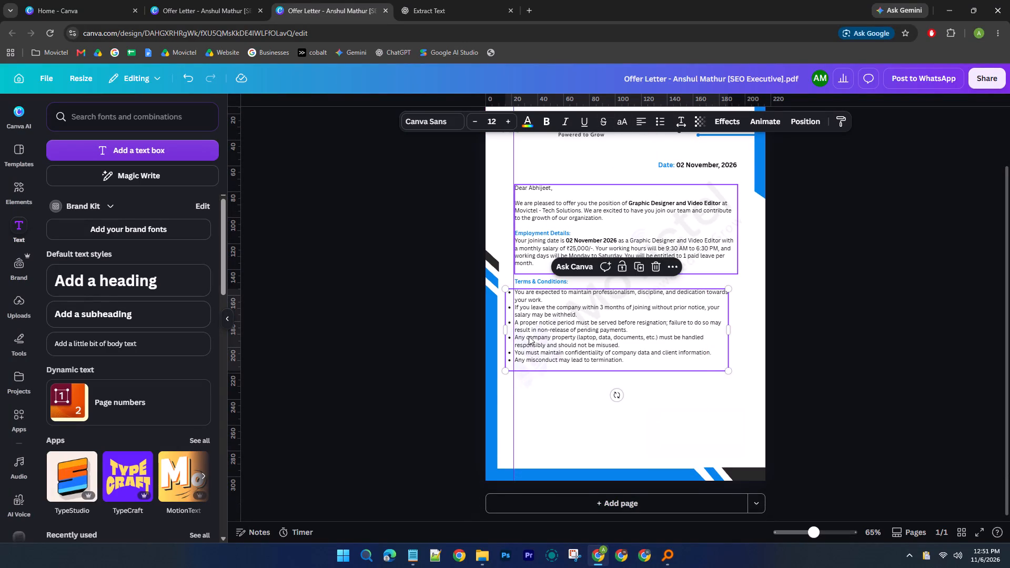
double_click(635, 313)
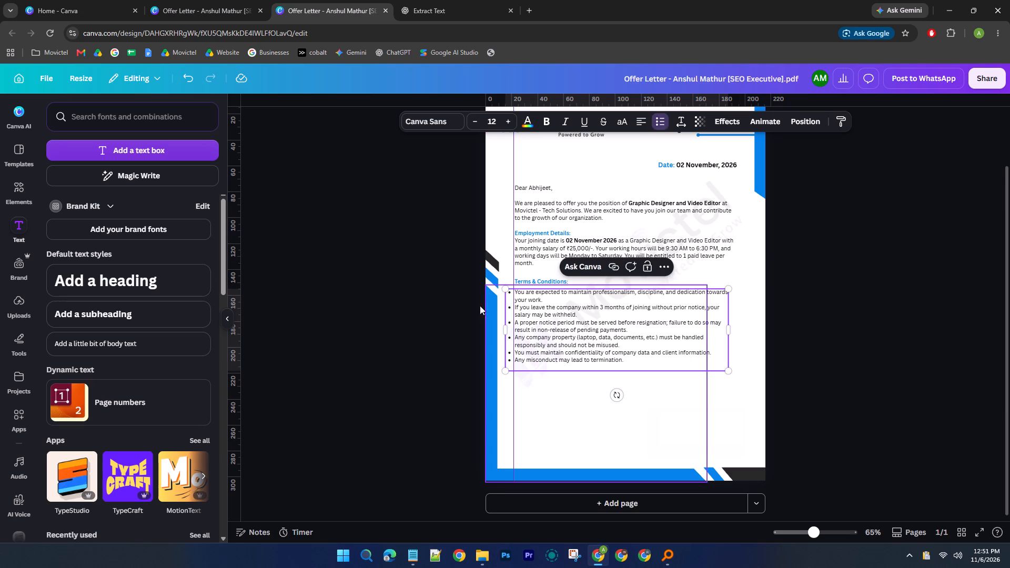
left_click(529, 296)
left_click(658, 124)
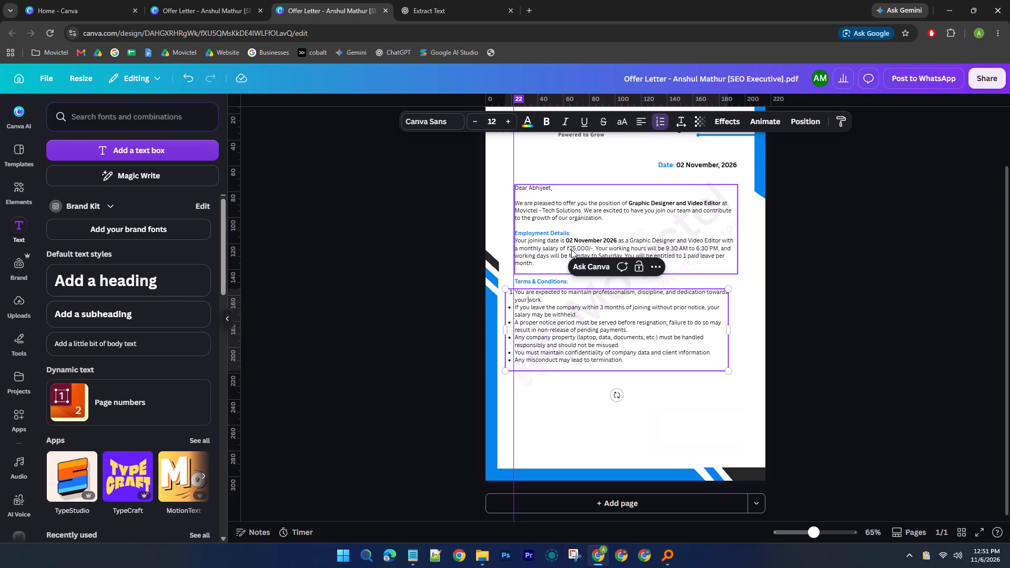
left_click(659, 125)
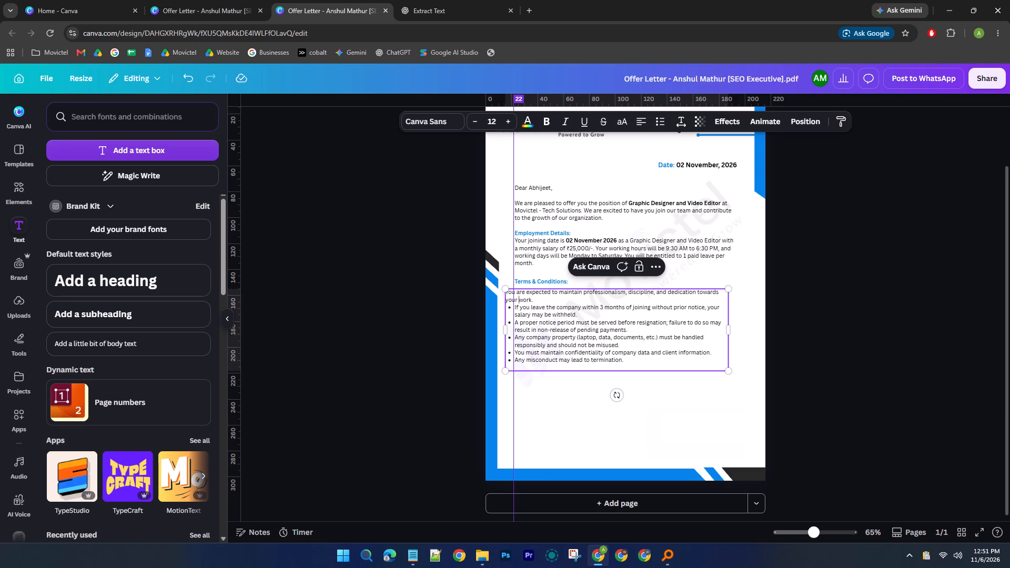
left_click(570, 313)
left_click_drag(632, 358, 512, 308)
left_click(558, 302)
left_click_drag(551, 307, 608, 343)
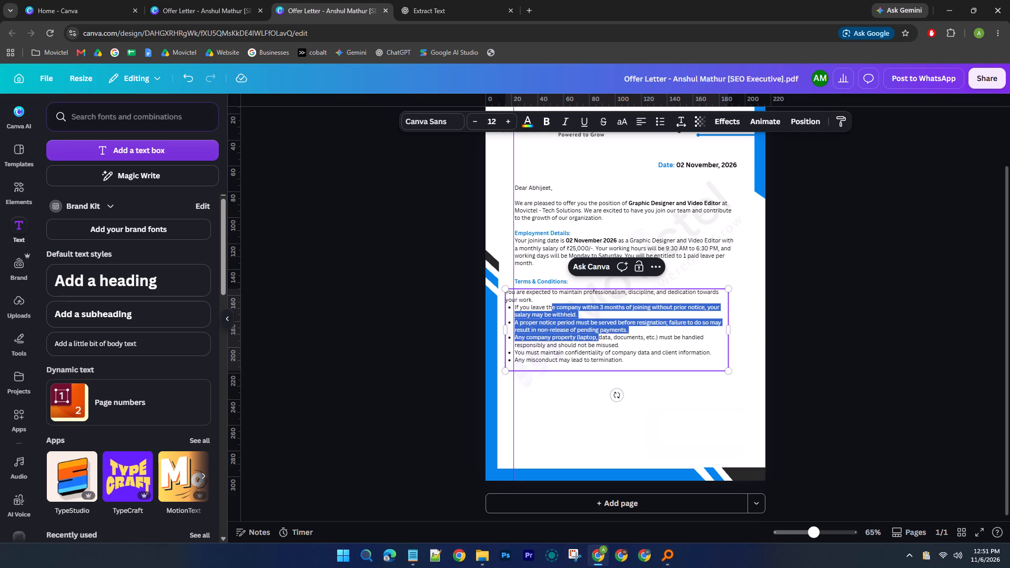
left_click_drag(608, 343, 623, 359)
double_click(660, 119)
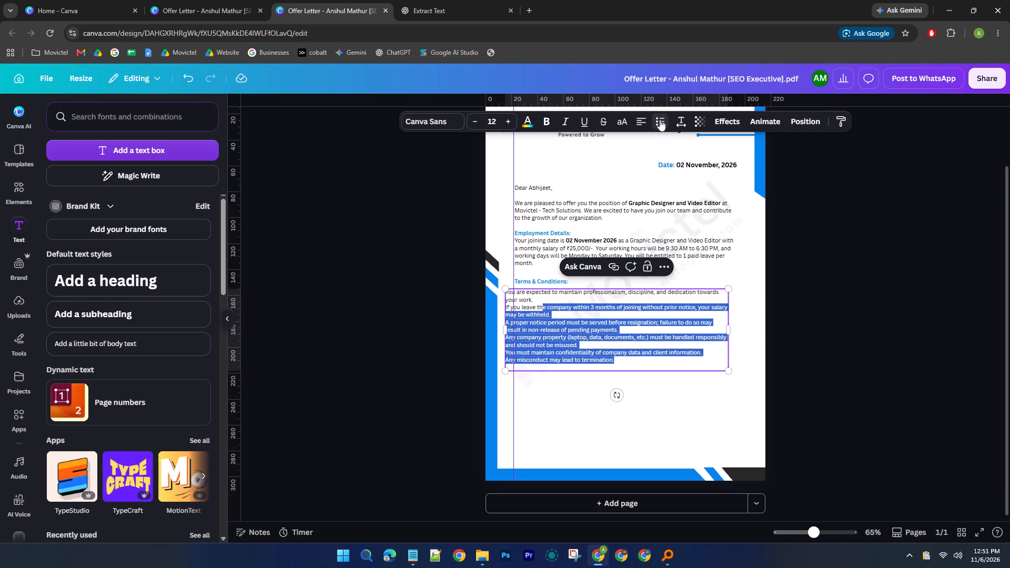
left_click(442, 351)
Shift the Terms & Conditions text box right so its left edge meets the vertical guide.
left_click(578, 348)
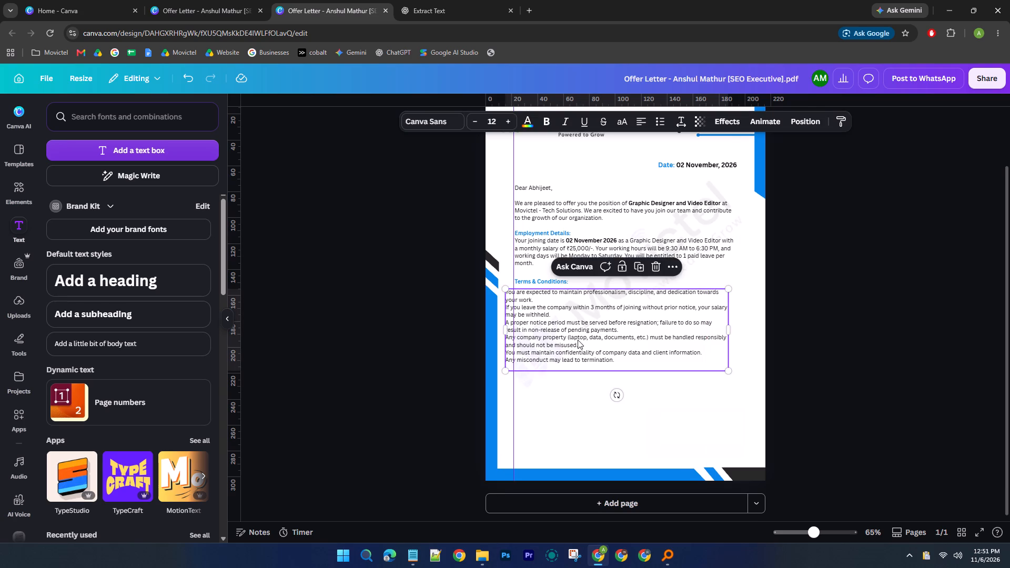
left_click_drag(578, 340, 585, 340)
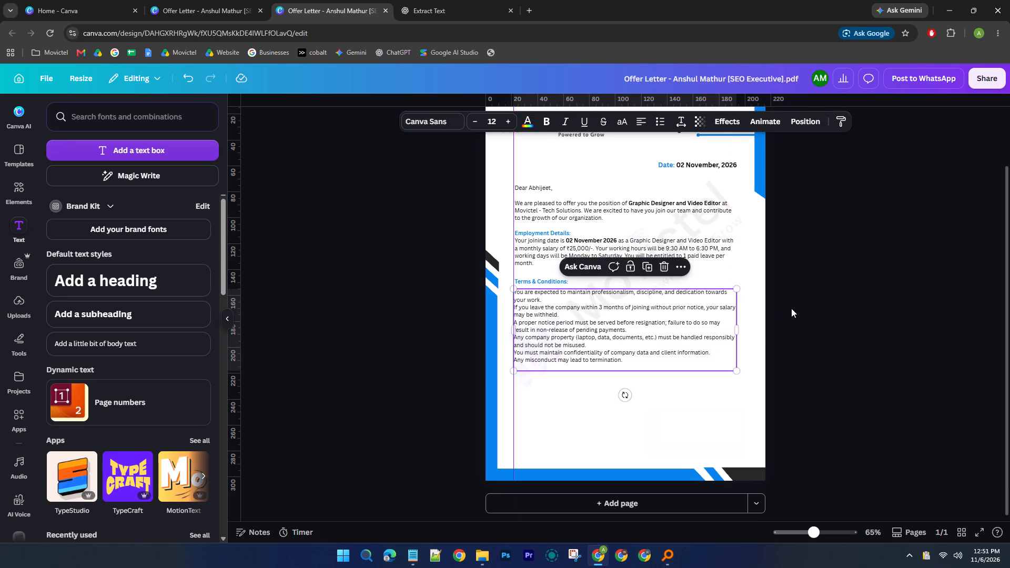
left_click(791, 308)
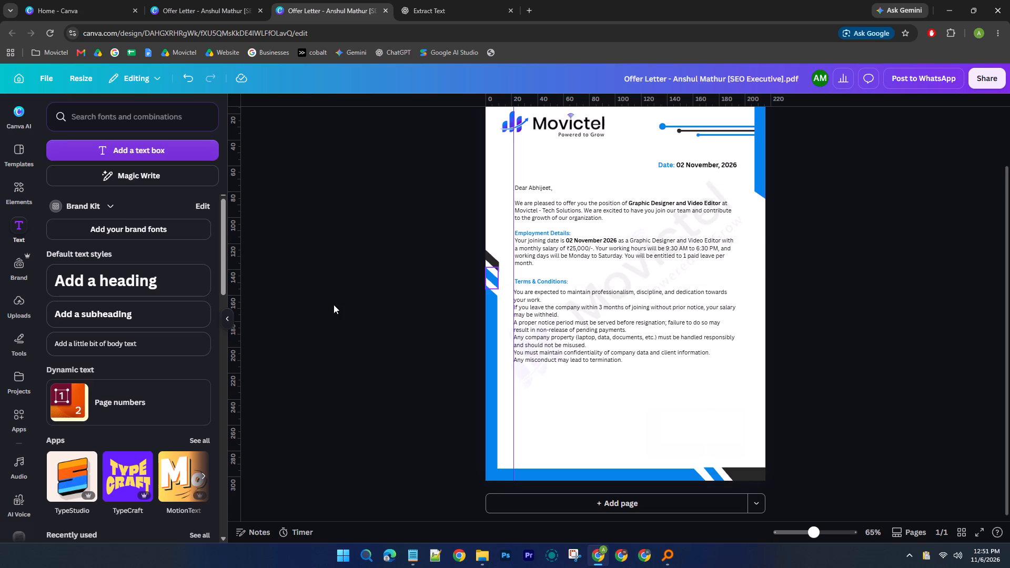
Align the main letter text box and the Terms & Conditions heading with the vertical guide at 22.
scroll(510, 225, "up", 4, "ctrl")
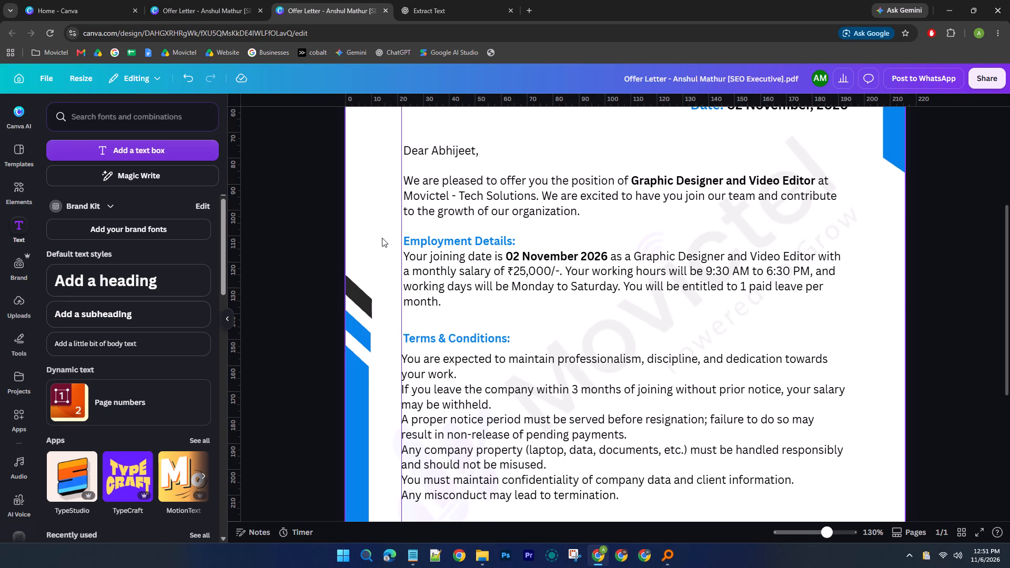
left_click(447, 176)
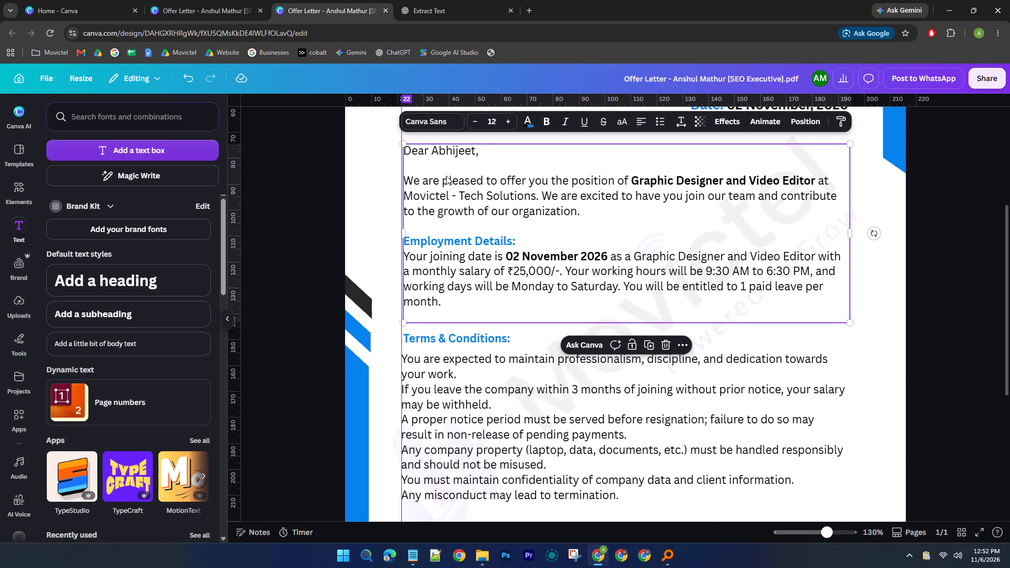
left_click(422, 335)
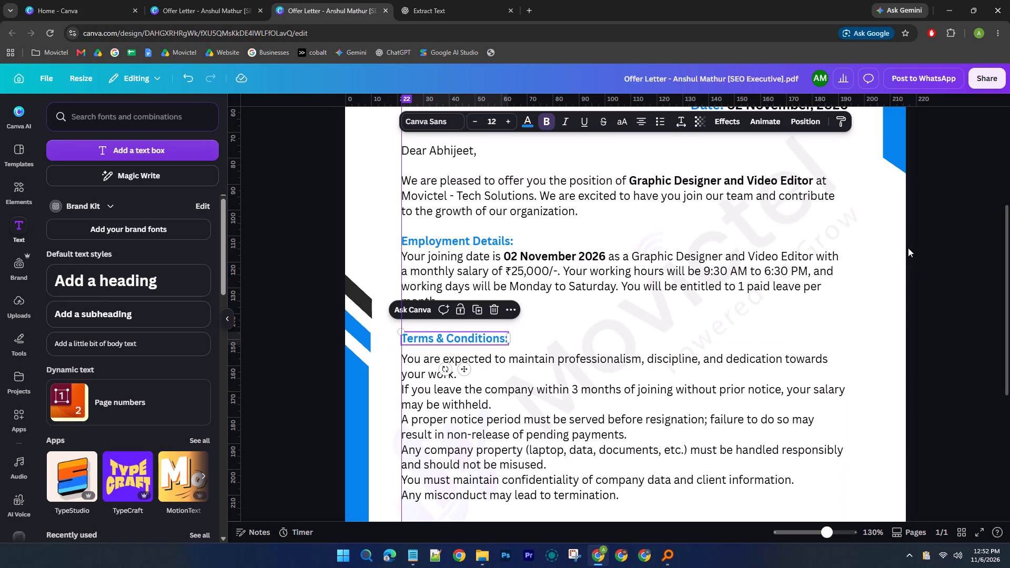
left_click(918, 222)
scroll(918, 222, "down", 2, "ctrl")
left_click(918, 223)
left_click(897, 271)
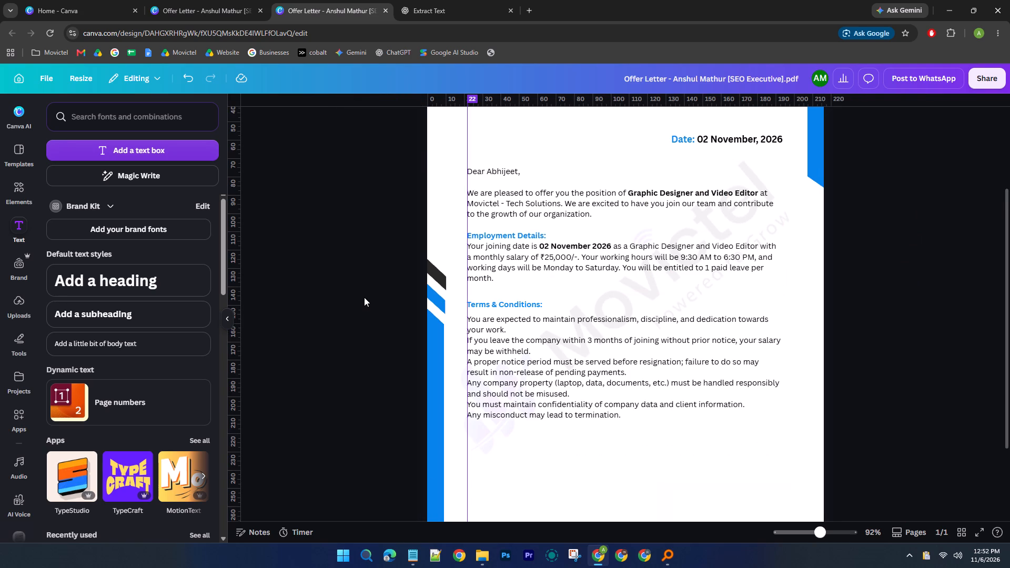
Check the bullets in the original letter, search the elements for "single dot", and add a solid black circle to the page.
left_click(200, 0)
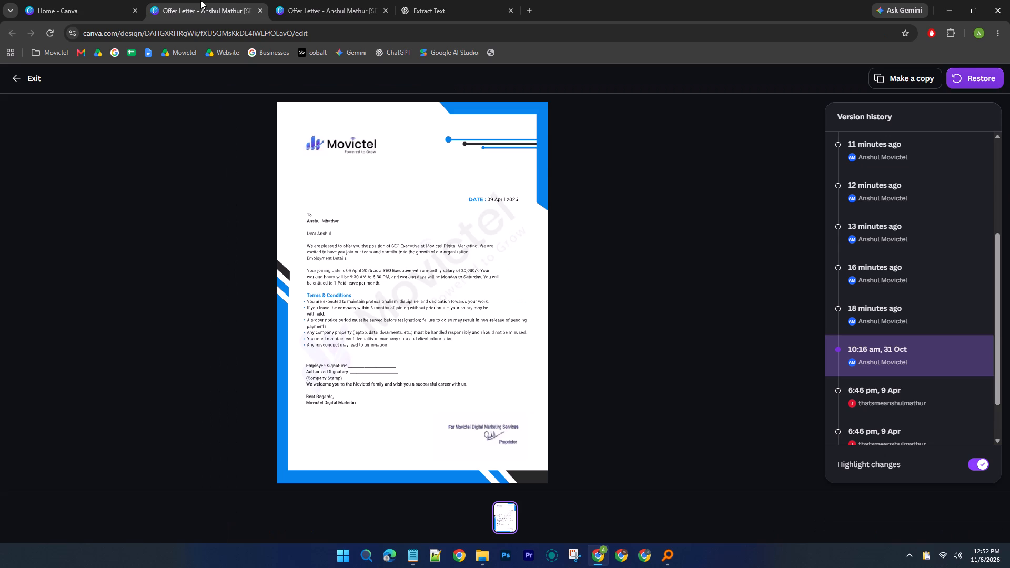
left_click(357, 0)
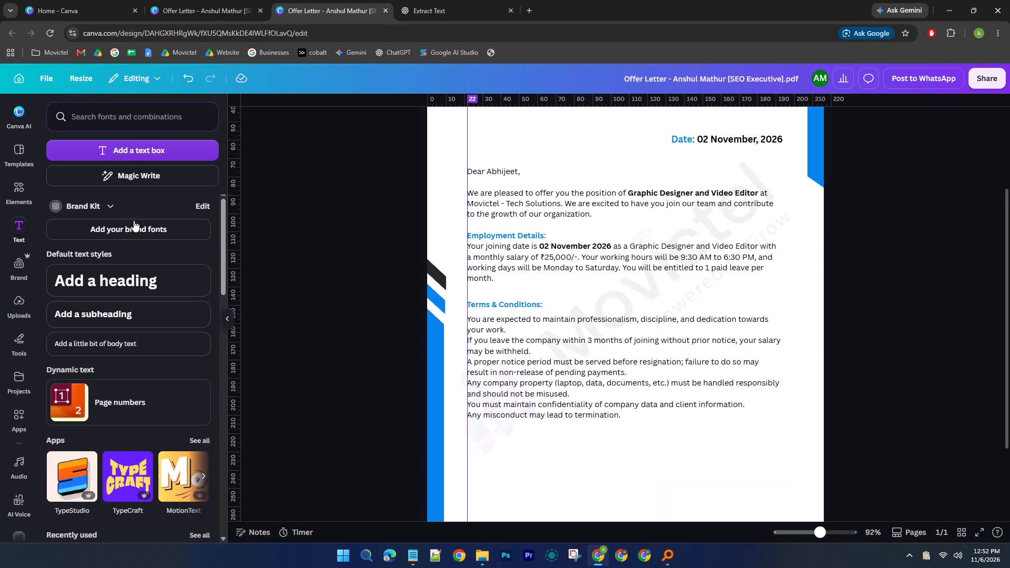
left_click(18, 198)
left_click(120, 114)
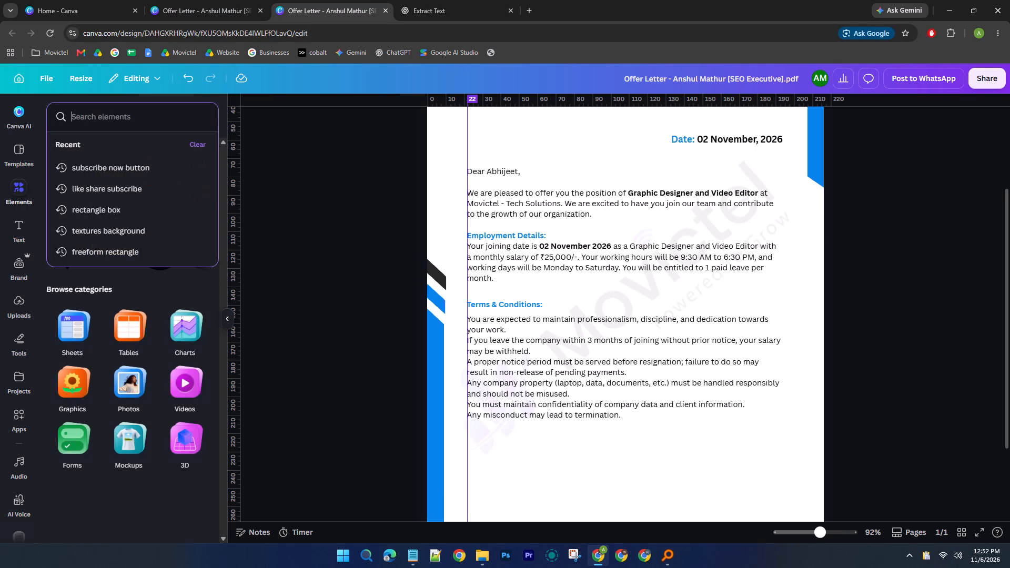
type("dot")
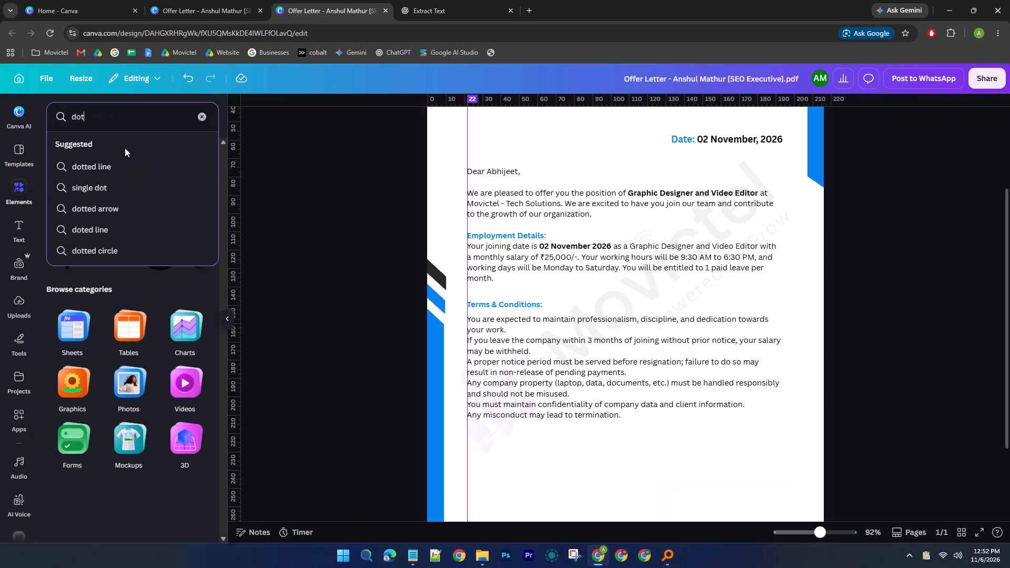
left_click(107, 187)
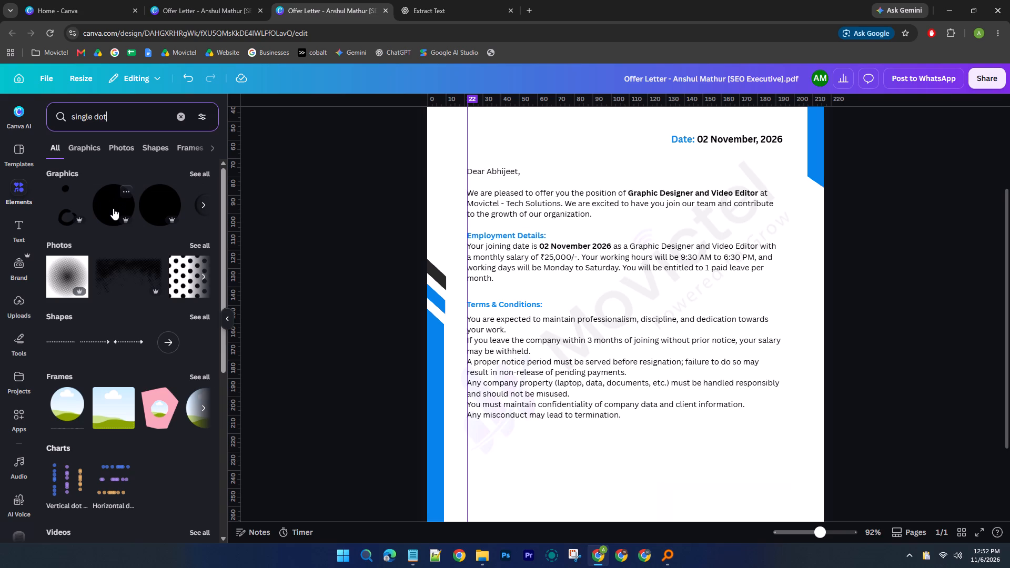
left_click(113, 208)
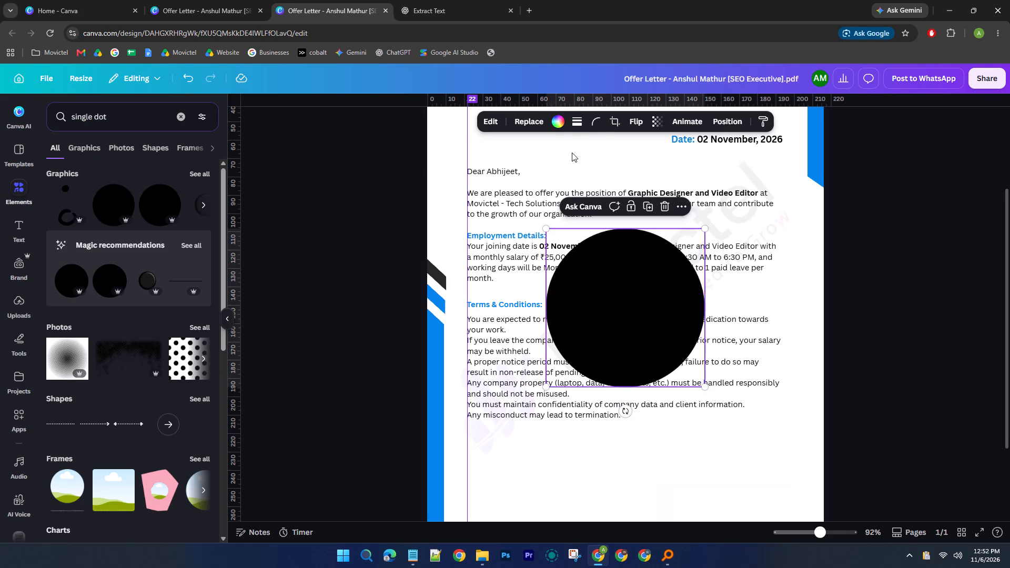
Recolour the black circle with the blue sampled from the letter's left border.
left_click(548, 125)
left_click(86, 188)
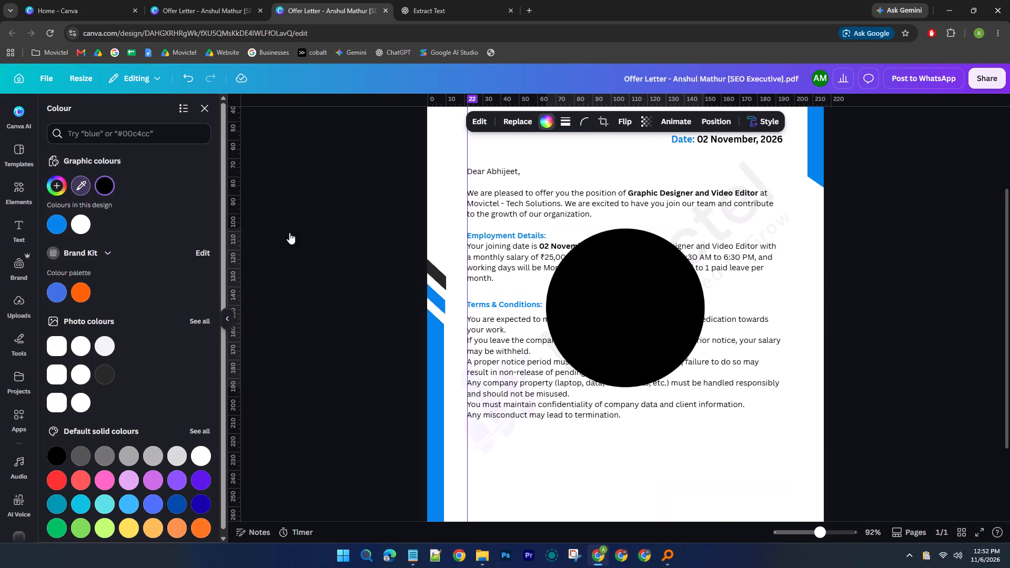
left_click(437, 350)
Shrink the blue circle proportionally to a small, bullet-sized dot.
left_click_drag(708, 227, 644, 296)
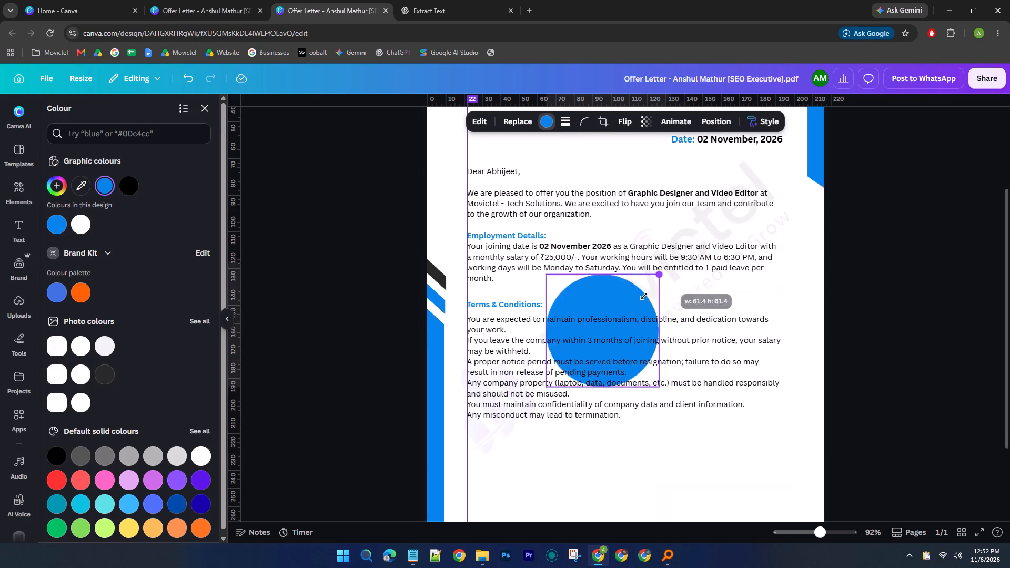
left_click_drag(644, 296, 567, 379)
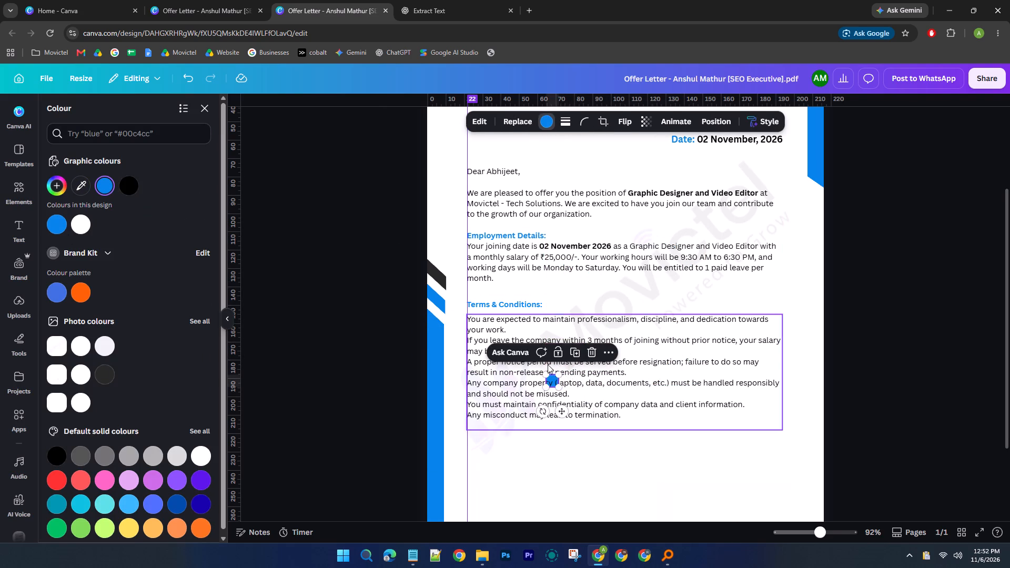
scroll(548, 364, "up", 5, "ctrl")
scroll(490, 378, "up", 3, "ctrl")
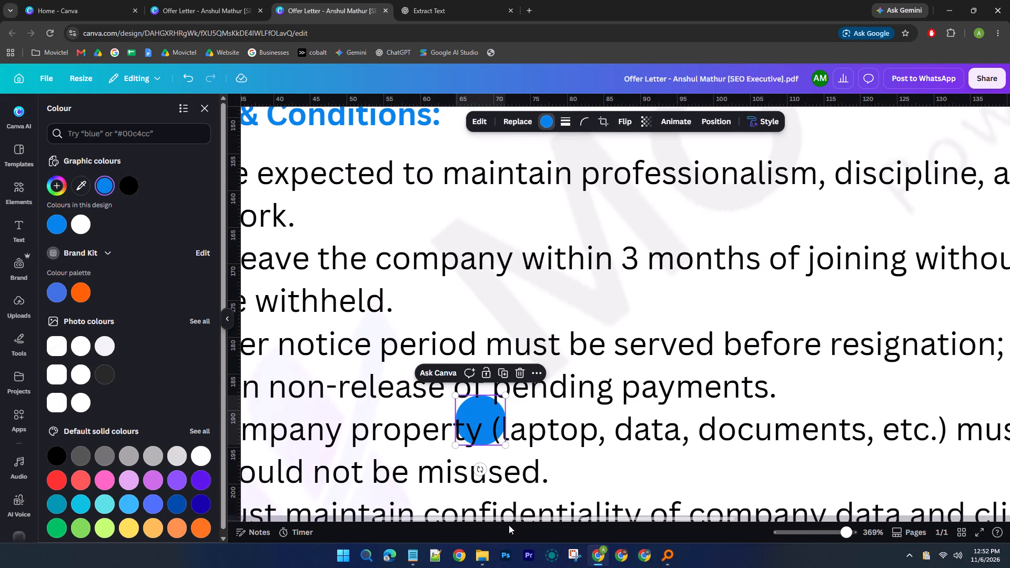
left_click_drag(505, 518, 348, 518)
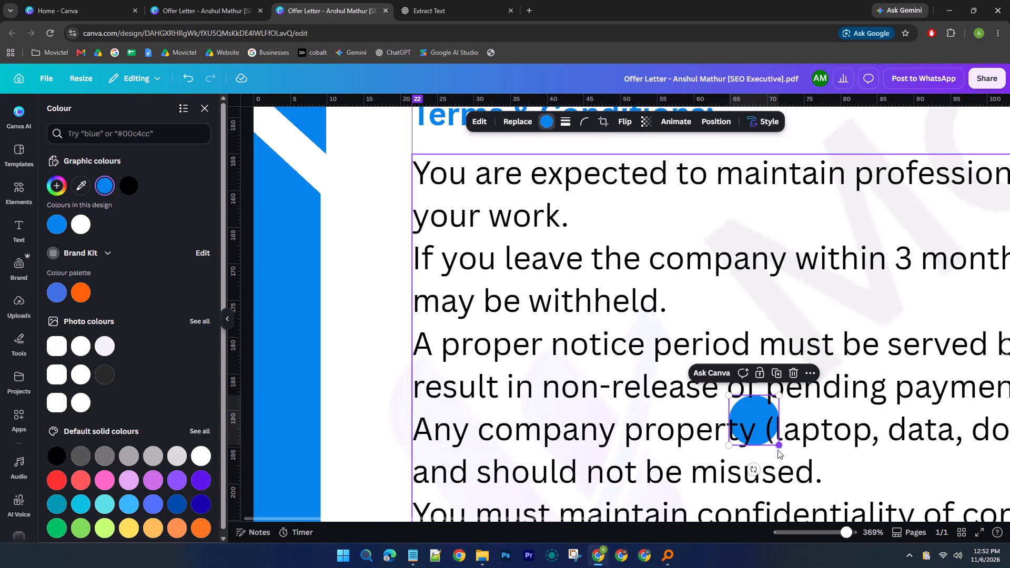
left_click_drag(779, 447, 745, 409)
Place the blue dot in the margin just before the "If you leave the company" line.
scroll(745, 408, "up", 2, "ctrl")
left_click_drag(733, 402, 267, 183)
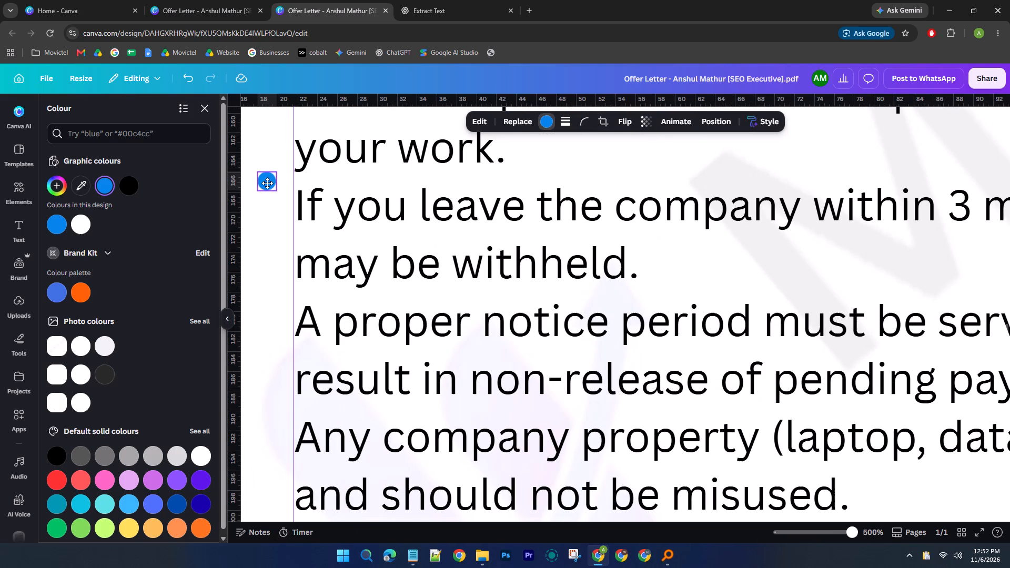
left_click_drag(267, 183, 277, 209)
scroll(299, 225, "up", 1)
scroll(299, 226, "down", 7, "ctrl")
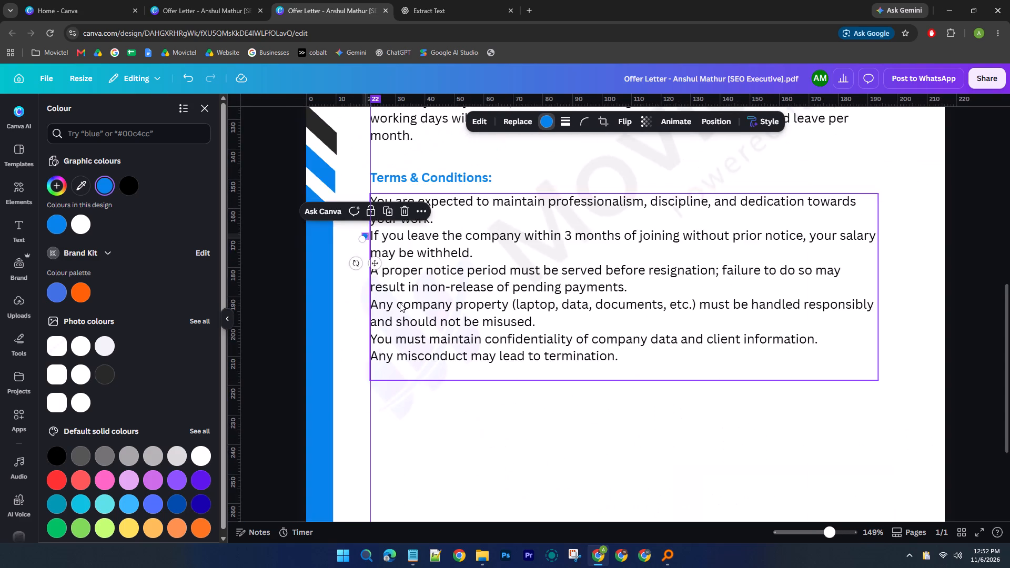
scroll(400, 303, "down", 2, "ctrl")
left_click(335, 263)
left_click(335, 263)
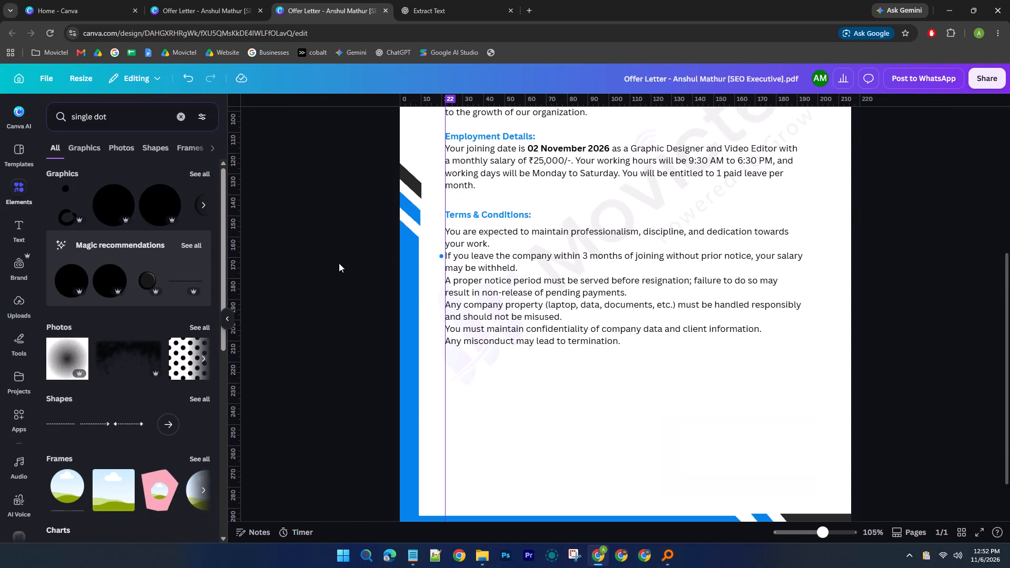
Remove the vertical guide from the page.
left_click_drag(446, 101, 268, 109)
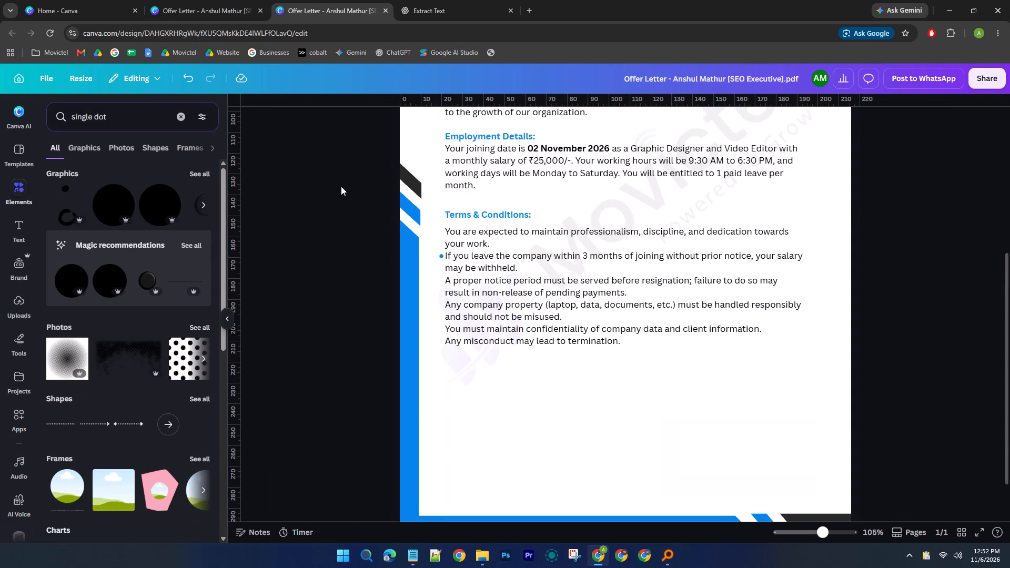
left_click(360, 226)
Shrink the blue dot slightly and reposition it just before the "If you leave the company" line.
left_click(160, 0)
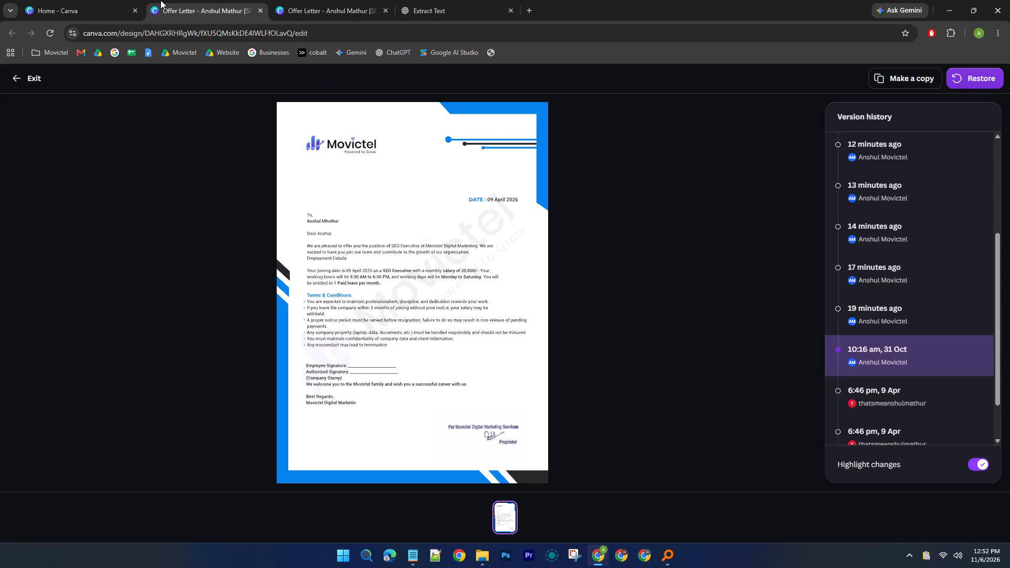
left_click(308, 0)
scroll(448, 249, "up", 2, "ctrl")
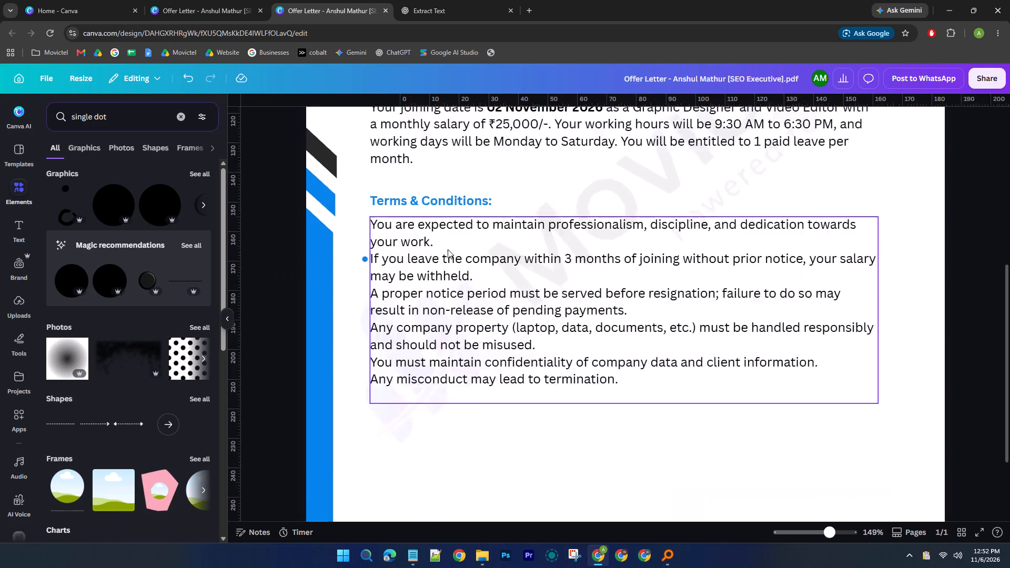
scroll(448, 249, "up", 6, "ctrl")
left_click_drag(553, 516, 371, 480)
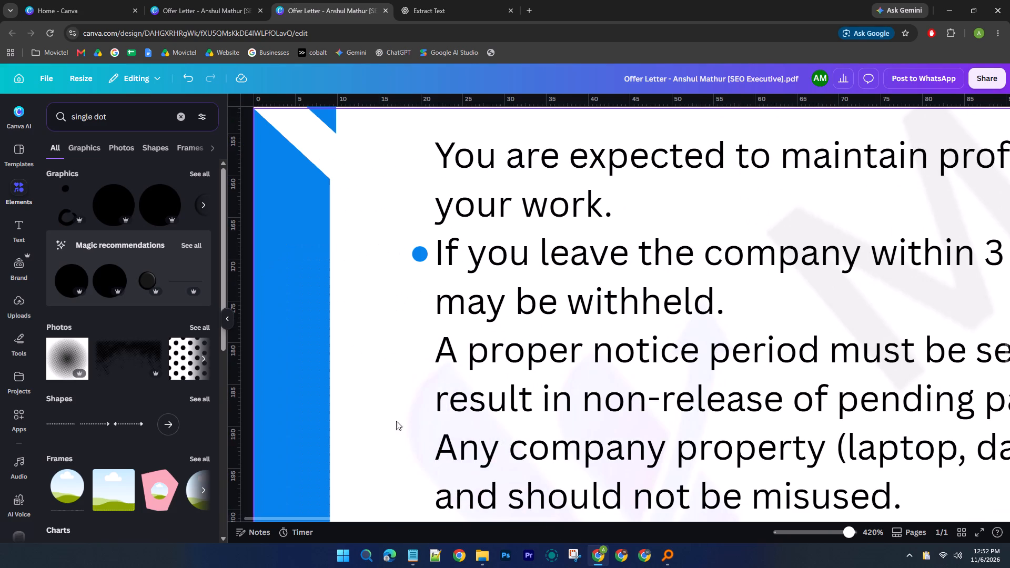
left_click(422, 256)
left_click_drag(427, 261, 426, 260)
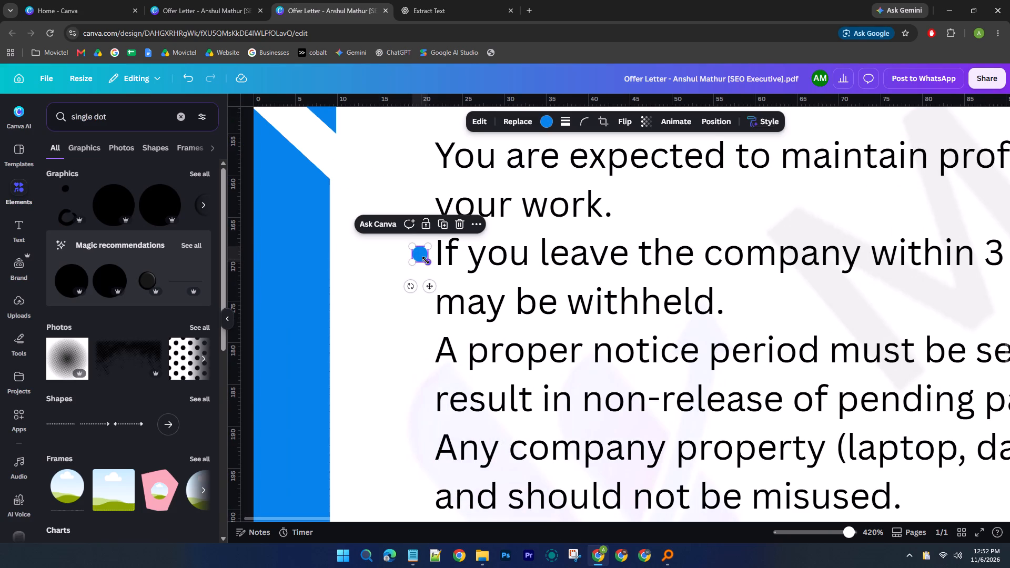
left_click_drag(426, 260, 422, 256)
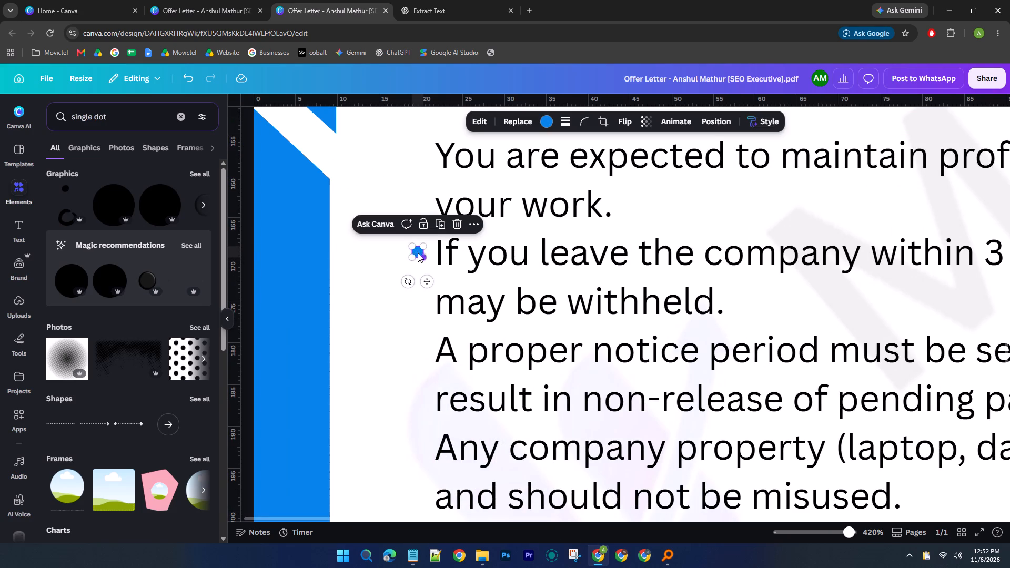
left_click(423, 284)
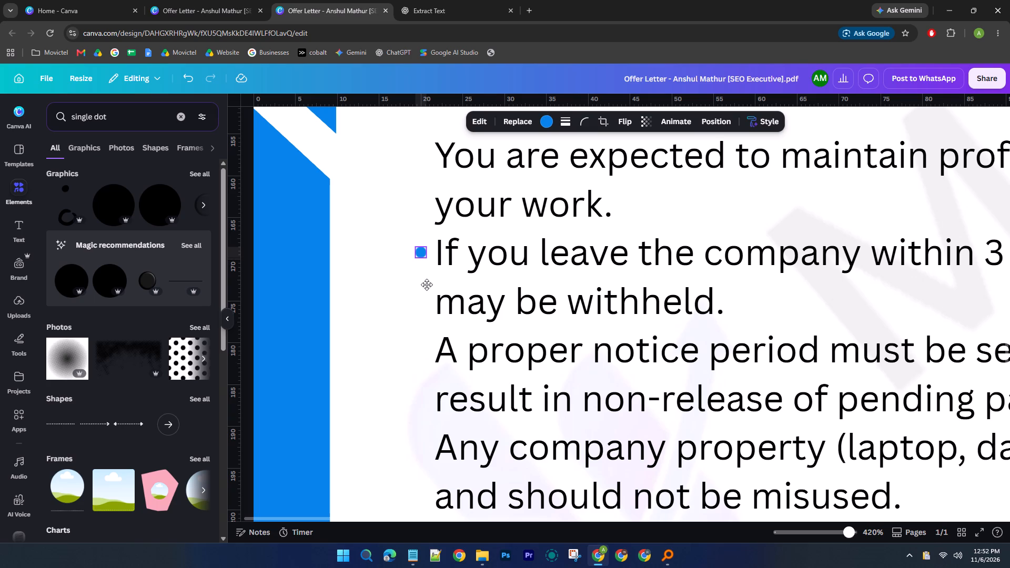
Duplicate the blue dot and align the copy before the "You are expected to maintain professionalism" line.
key("ctrl+c")
key("ctrl+v")
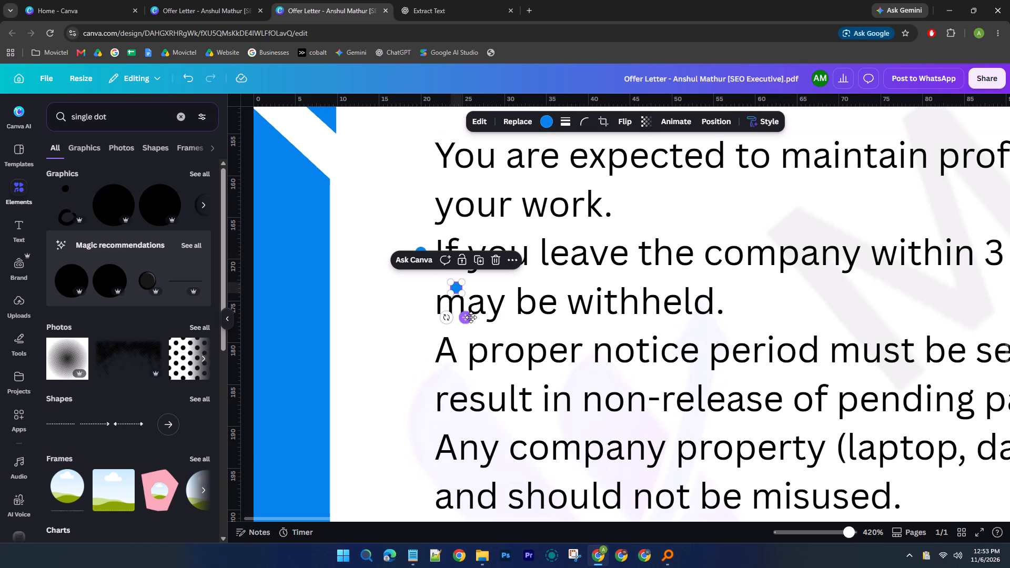
left_click_drag(470, 317, 432, 181)
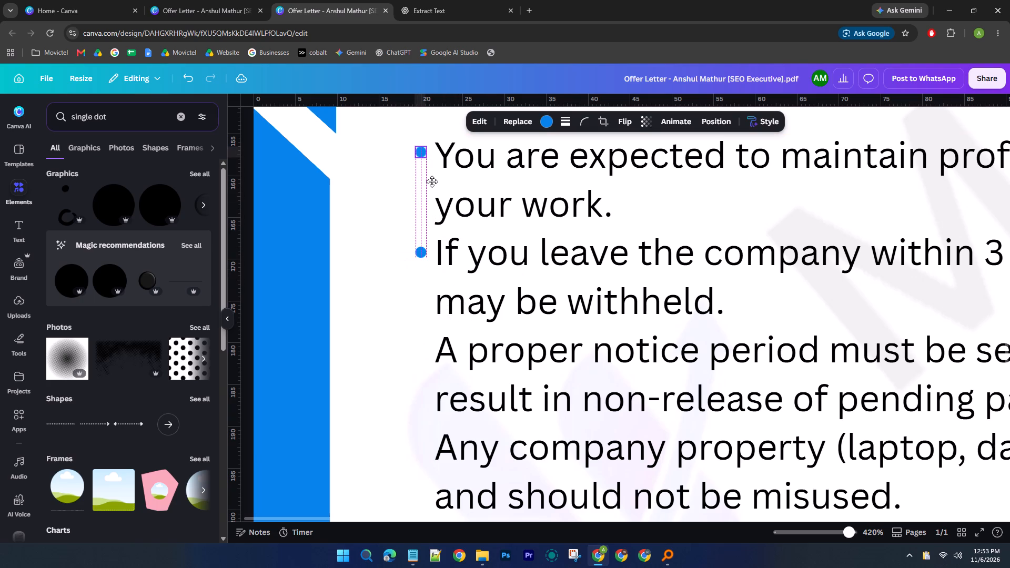
left_click_drag(432, 181, 432, 187)
left_click_drag(432, 187, 432, 187)
Add another copy of the blue dot, aligned before the "A proper notice period" line.
key("ctrl+v")
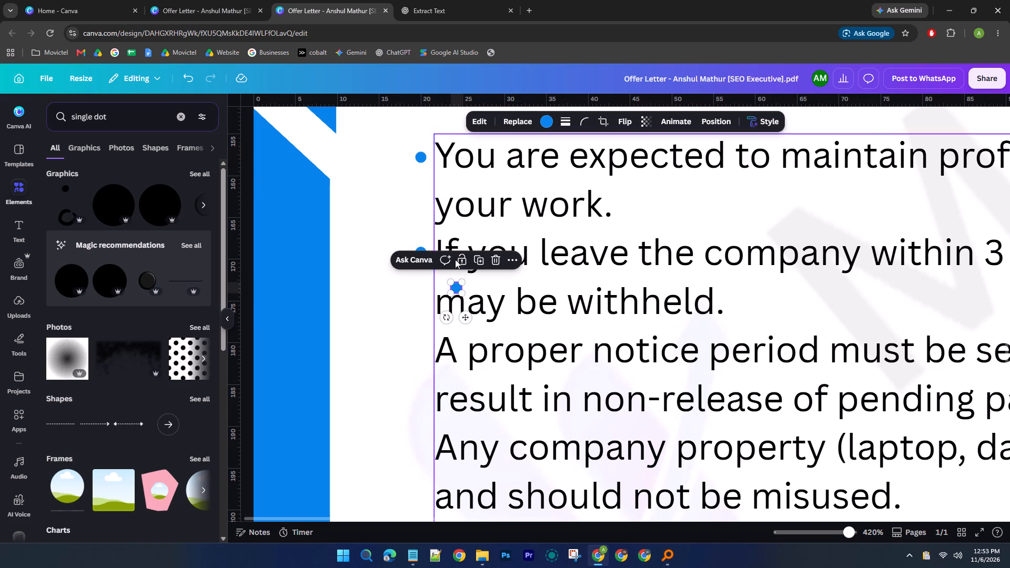
left_click_drag(467, 322, 440, 377)
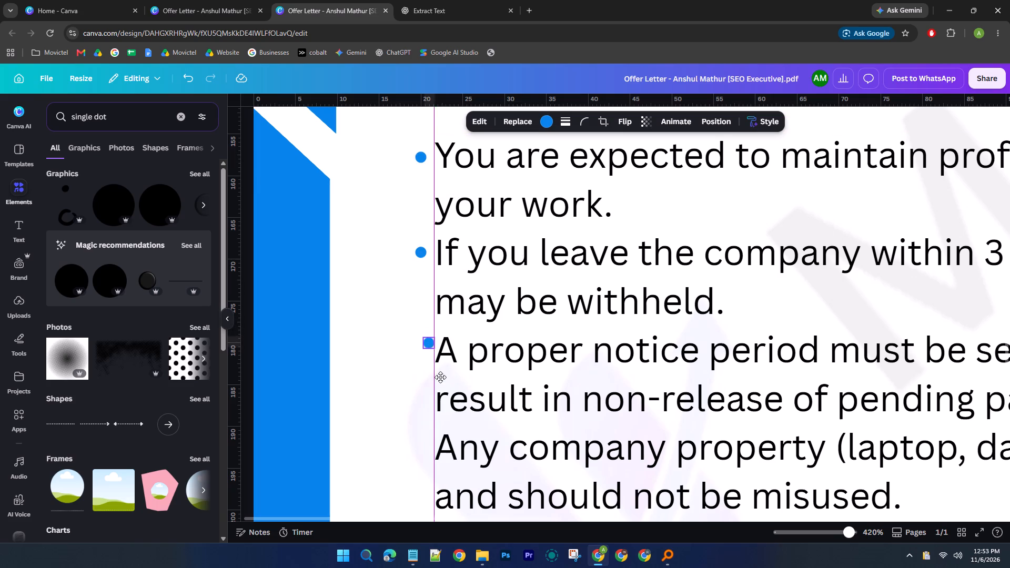
left_click_drag(440, 377, 433, 385)
Add another copy of the blue dot, aligned with the other bullets before the "Any company property" line.
key("ctrl+v")
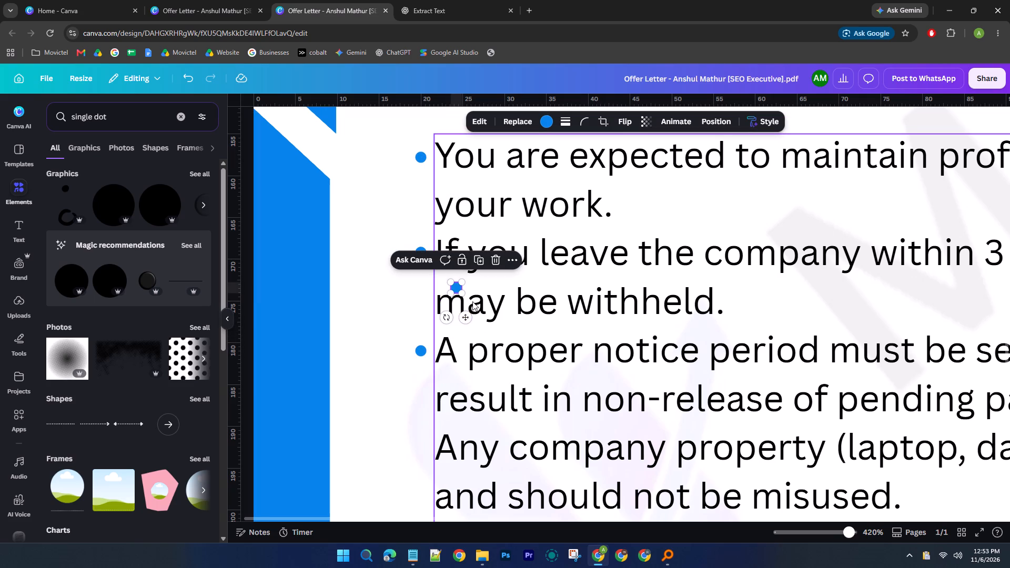
left_click_drag(467, 317, 433, 479)
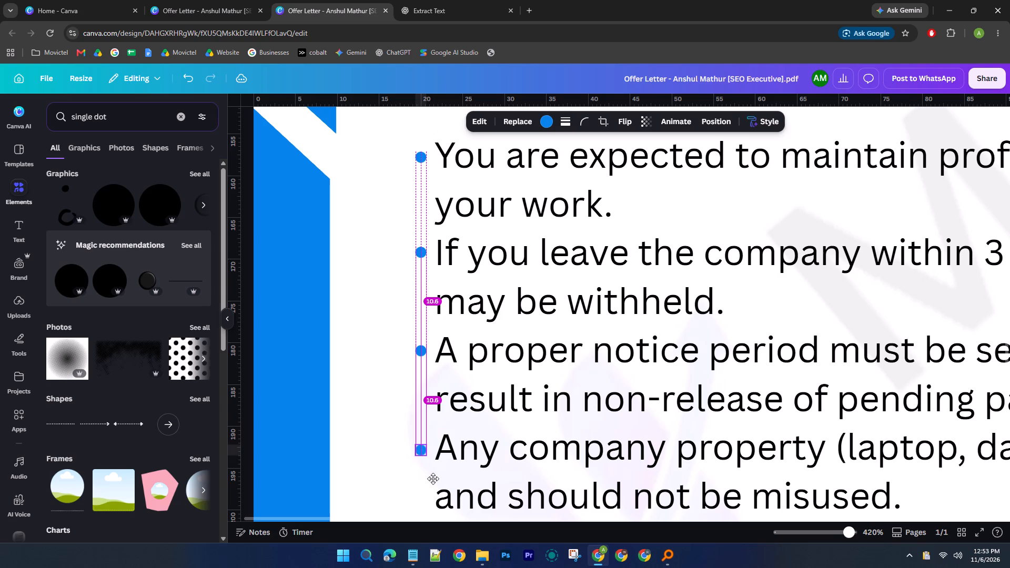
left_click_drag(433, 479, 434, 477)
left_click_drag(434, 477, 434, 476)
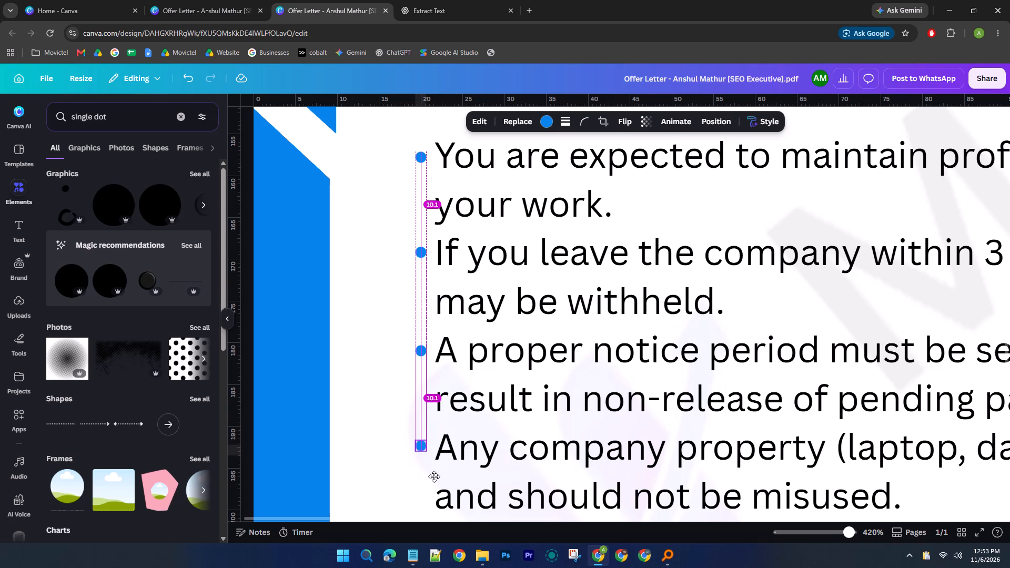
left_click_drag(434, 476, 435, 476)
scroll(439, 466, "down", 3)
key("ctrl+z")
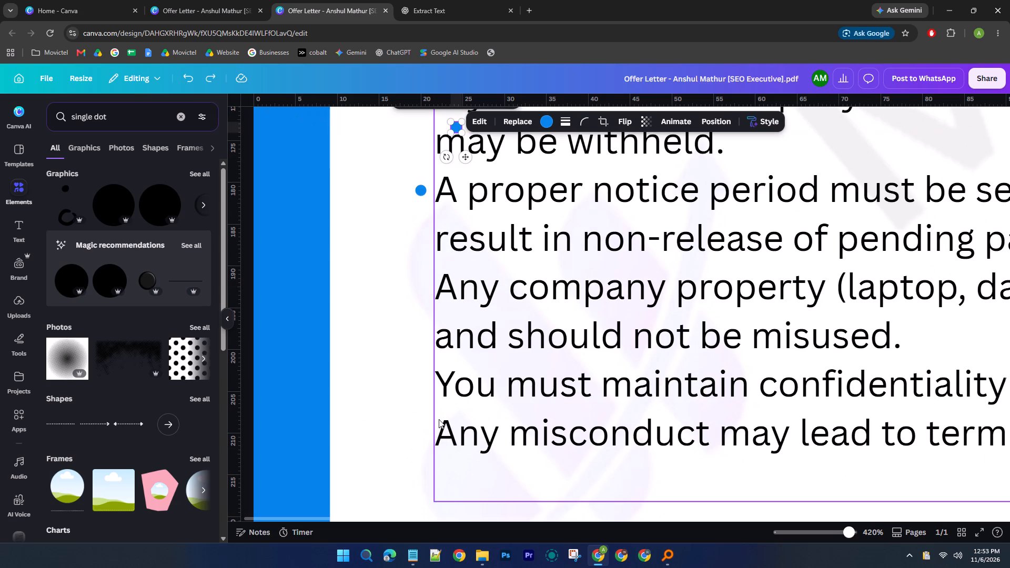
scroll(474, 218, "up", 1)
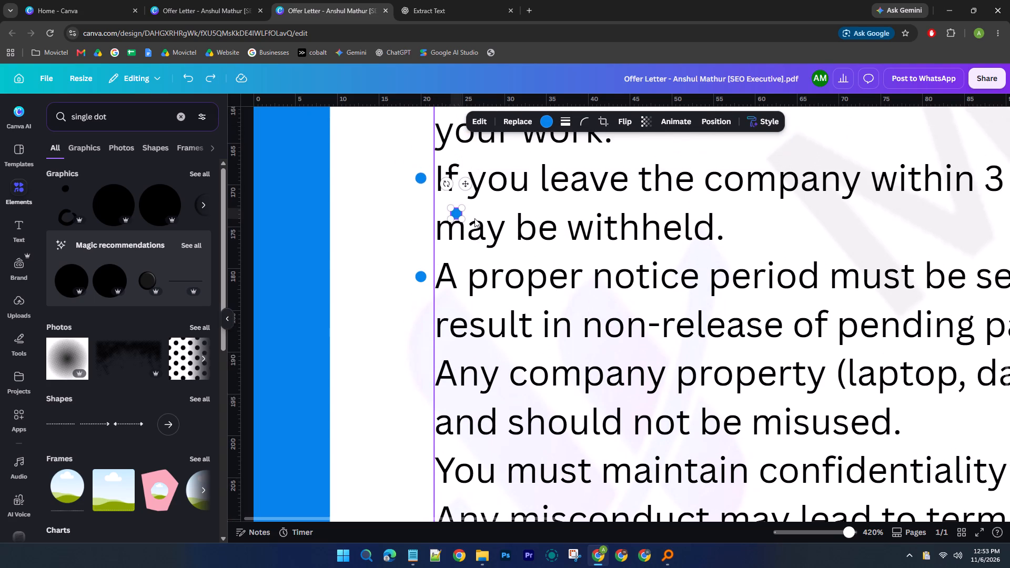
left_click_drag(463, 266, 432, 383)
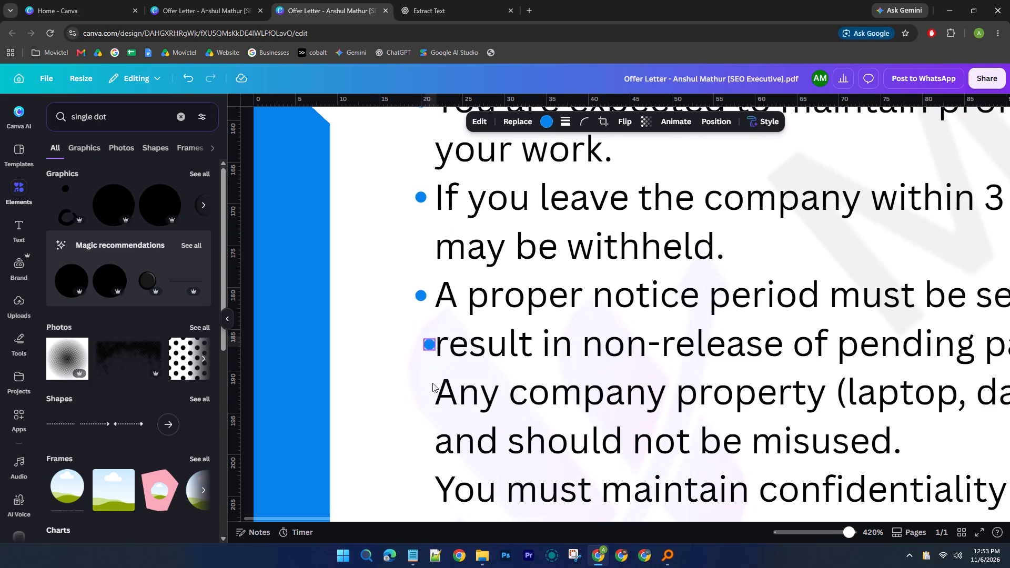
left_click_drag(432, 383, 429, 422)
Add another copy of the blue dot, aligned before the "You must maintain confidentiality" line.
scroll(429, 422, "down", 4)
key("ctrl+v")
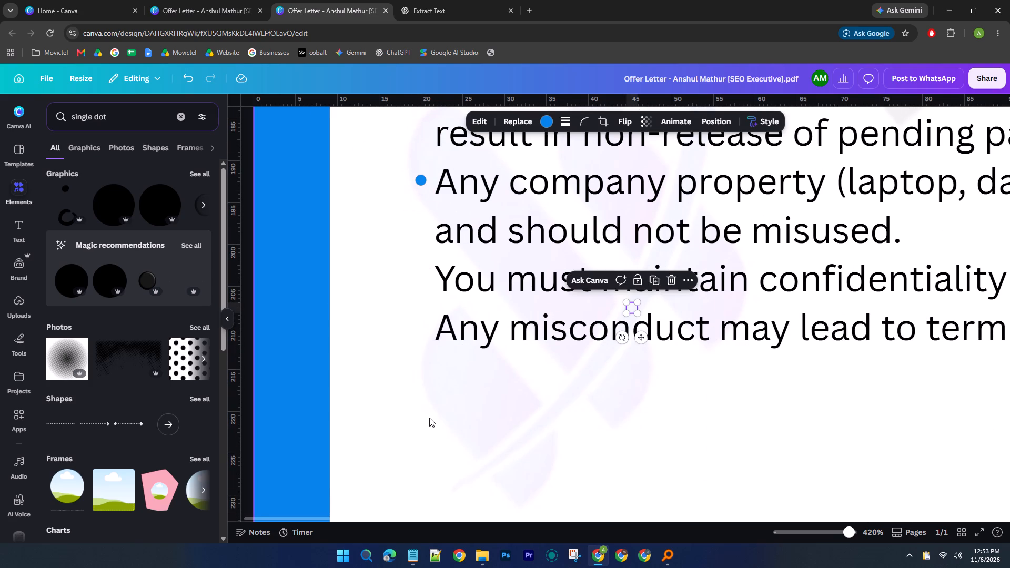
left_click_drag(641, 337, 429, 312)
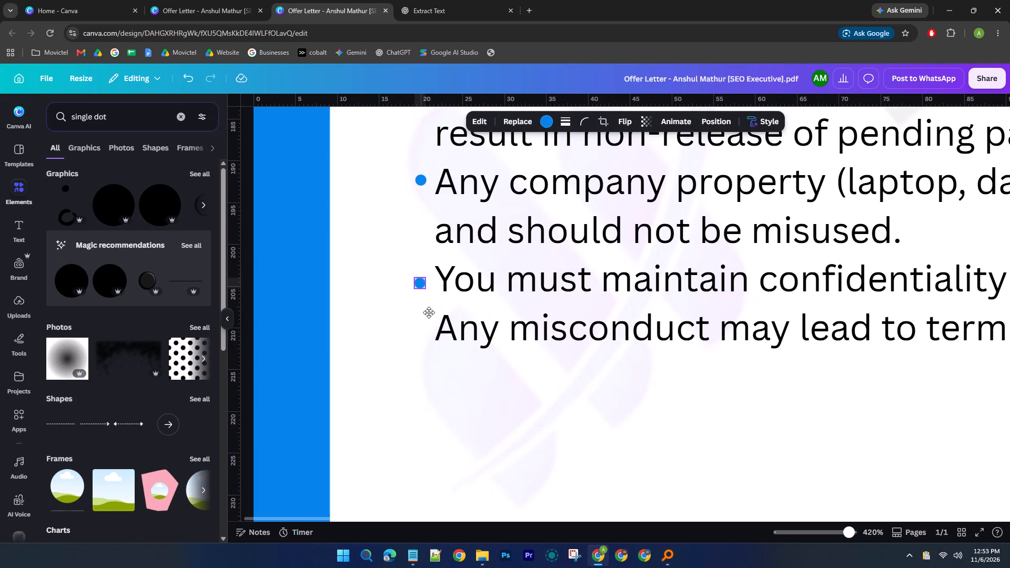
left_click_drag(429, 312, 432, 311)
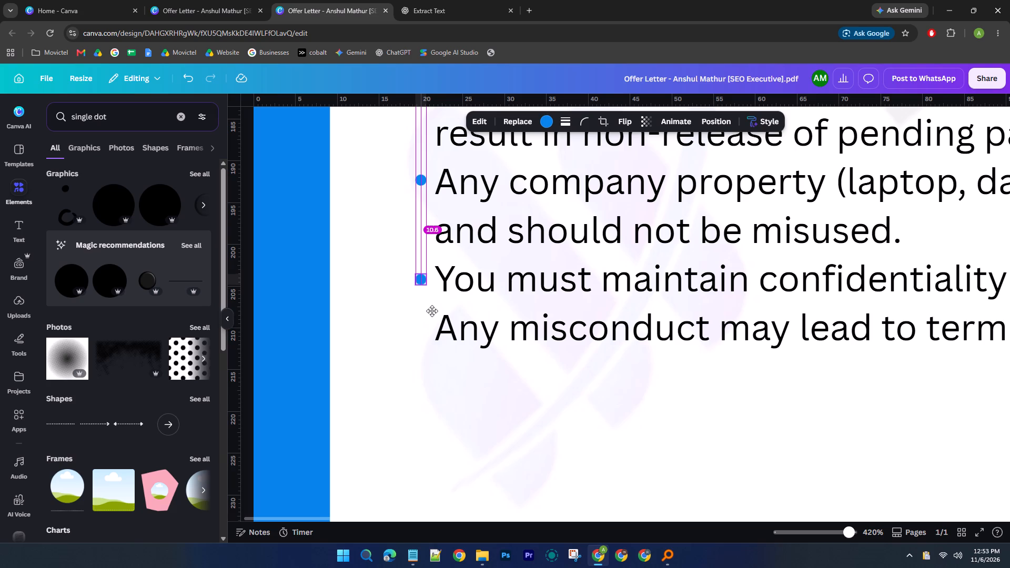
left_click_drag(432, 311, 432, 310)
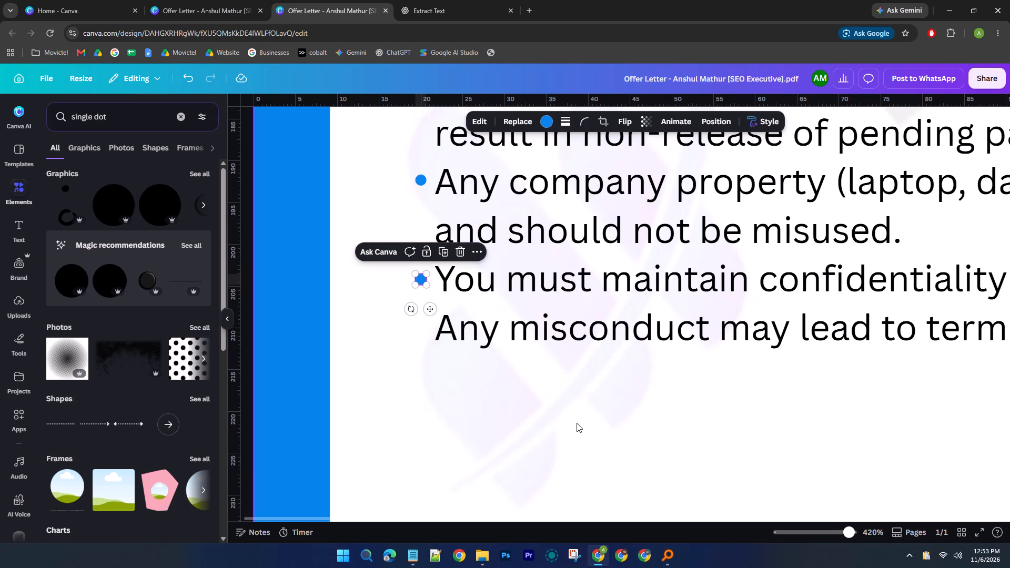
left_click(577, 423)
Justify the letter's body text box containing the greeting, offer paragraph and Employment Details.
scroll(579, 414, "down", 8, "ctrl")
left_click(866, 212)
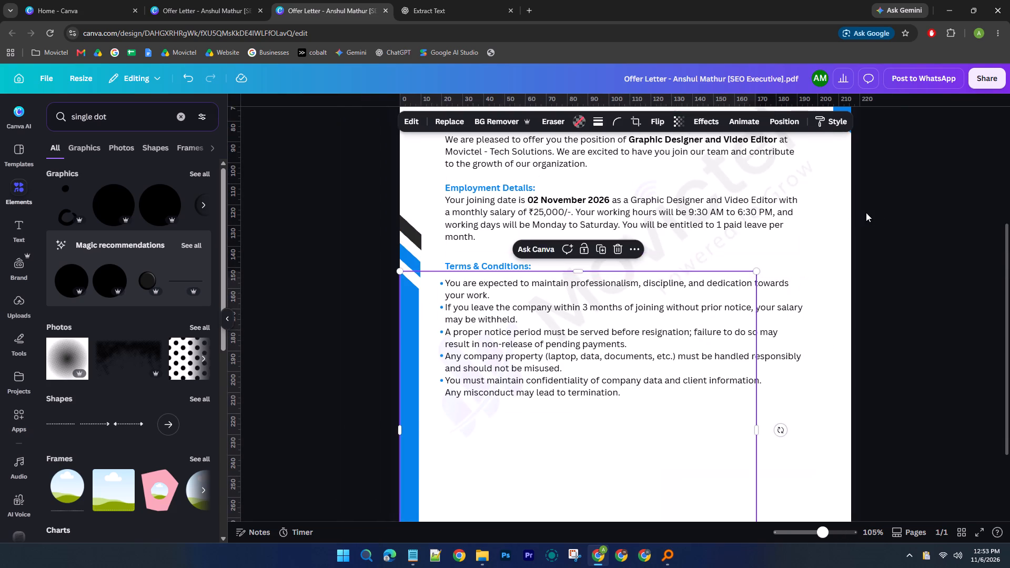
scroll(948, 256, "up", 1)
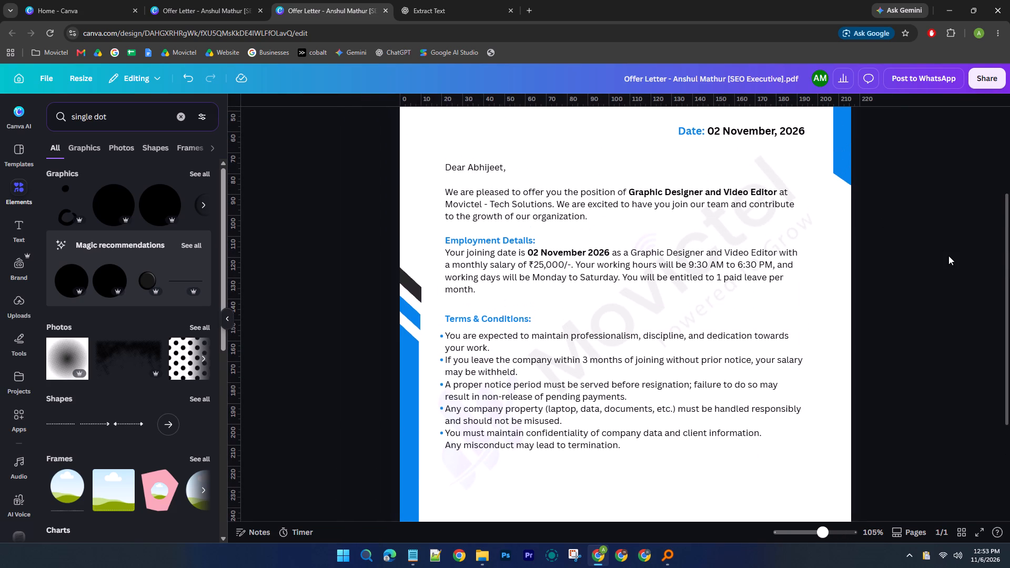
left_click(163, 0)
left_click(302, 0)
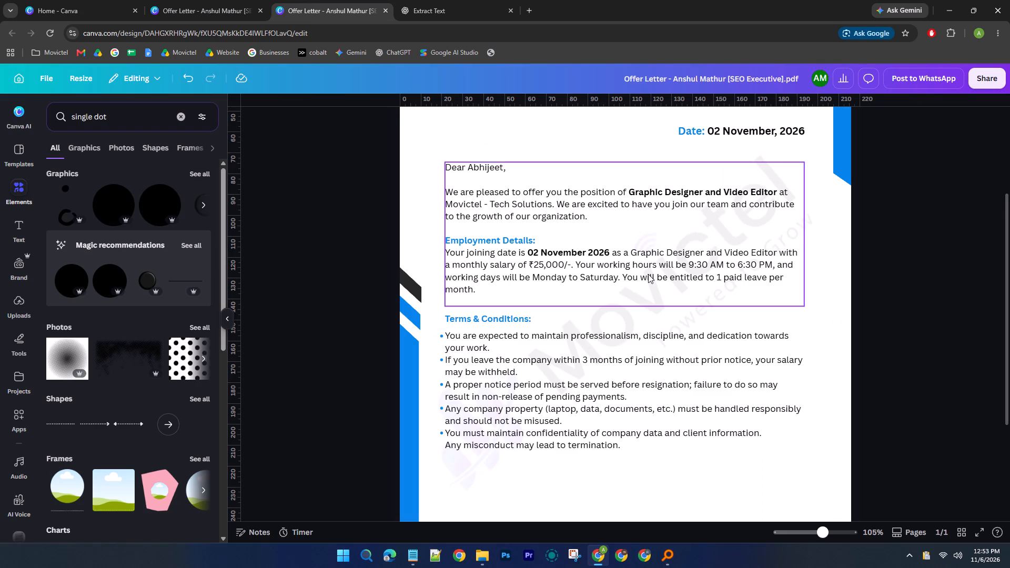
left_click(648, 274)
left_click(637, 118)
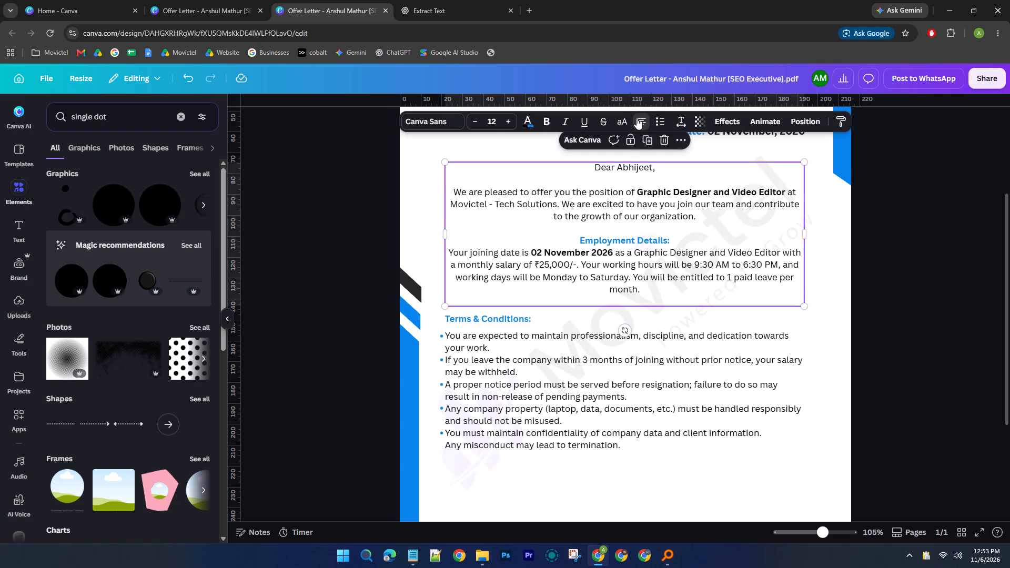
left_click(637, 118)
left_click(637, 118)
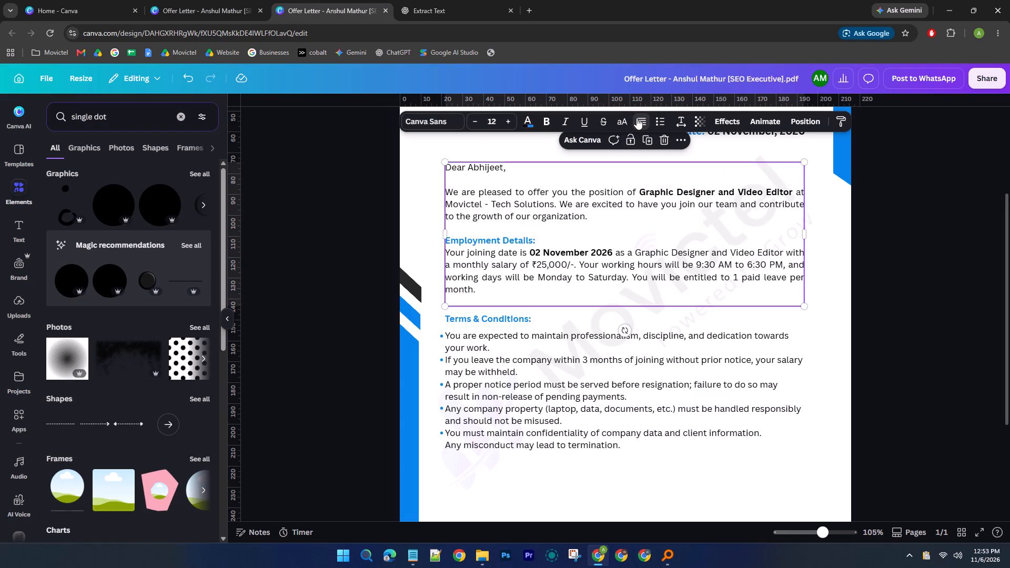
left_click(888, 224)
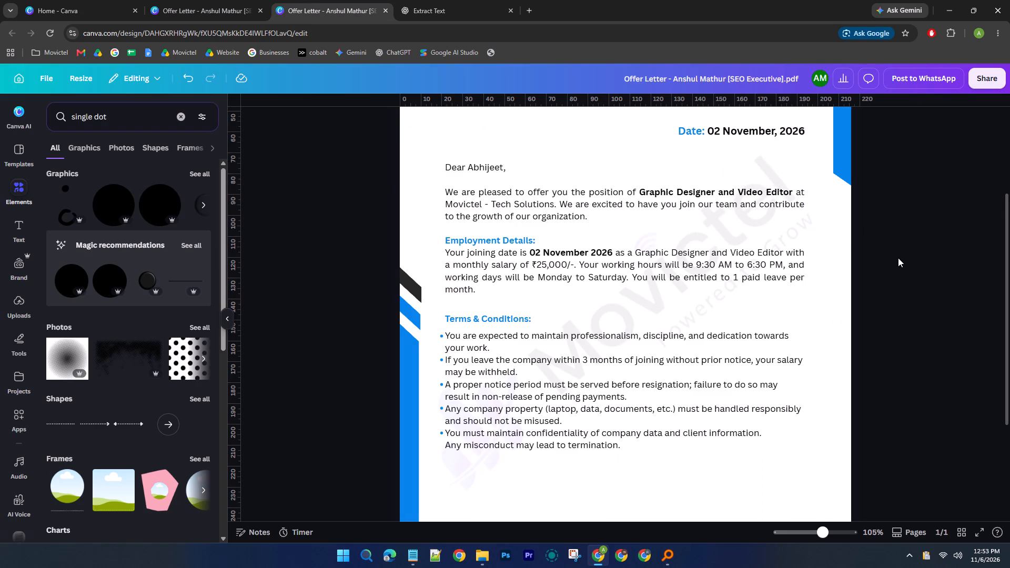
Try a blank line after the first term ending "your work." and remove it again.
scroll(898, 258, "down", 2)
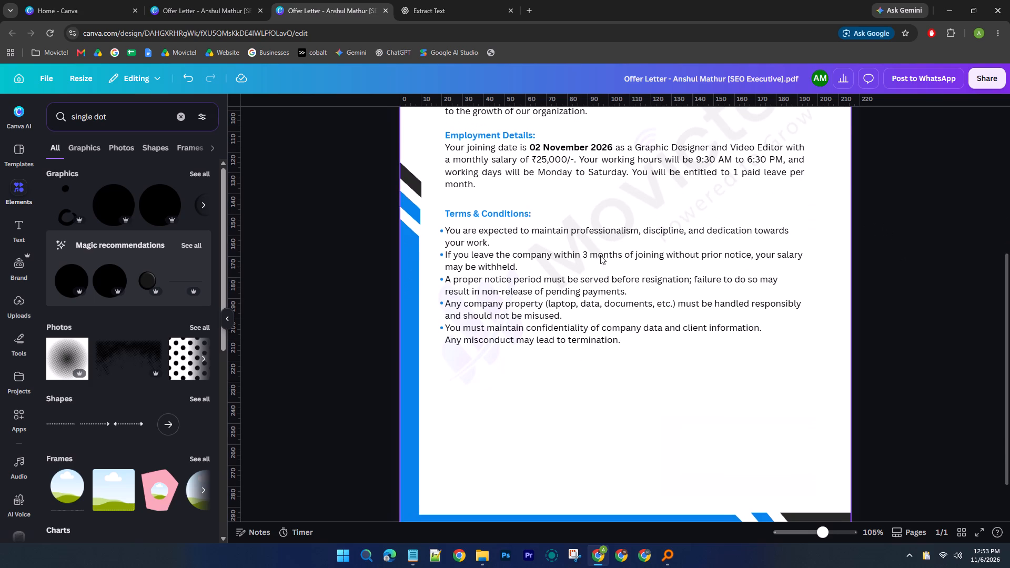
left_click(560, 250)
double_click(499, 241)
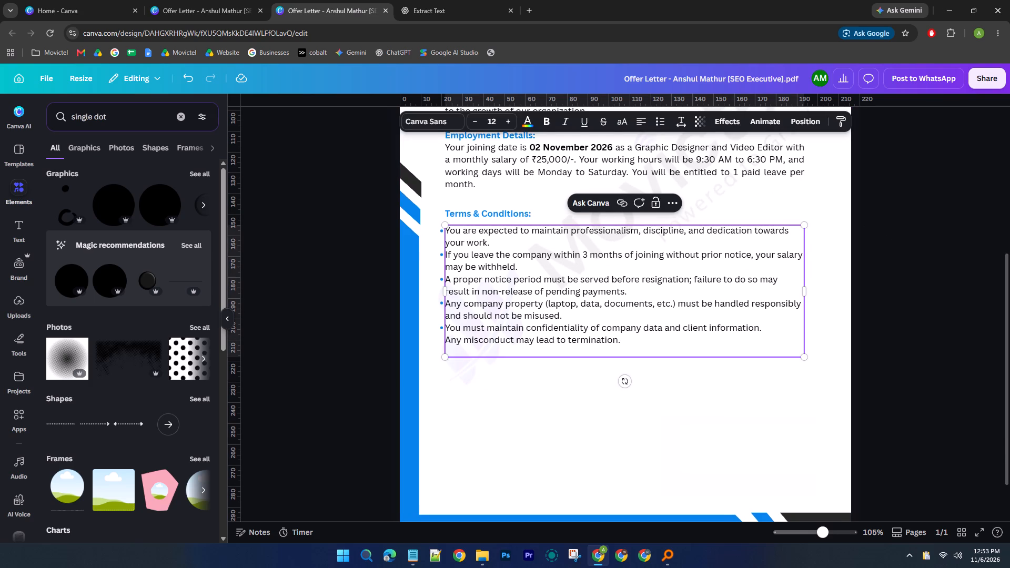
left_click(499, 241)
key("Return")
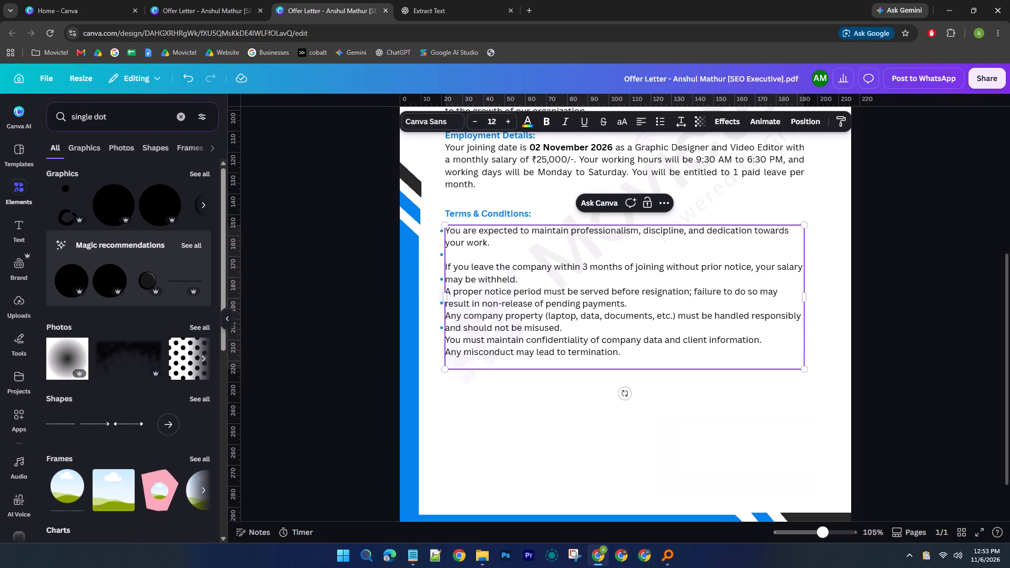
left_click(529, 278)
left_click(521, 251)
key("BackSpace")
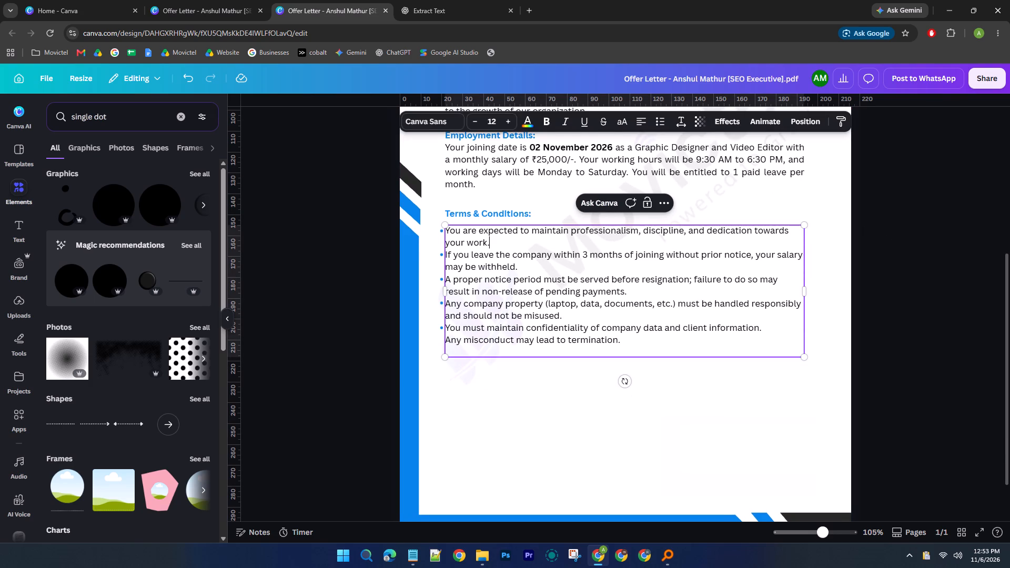
Delete the empty line at the end of the terms text, below "Any misconduct may lead to termination.".
left_click(623, 351)
key("BackSpace")
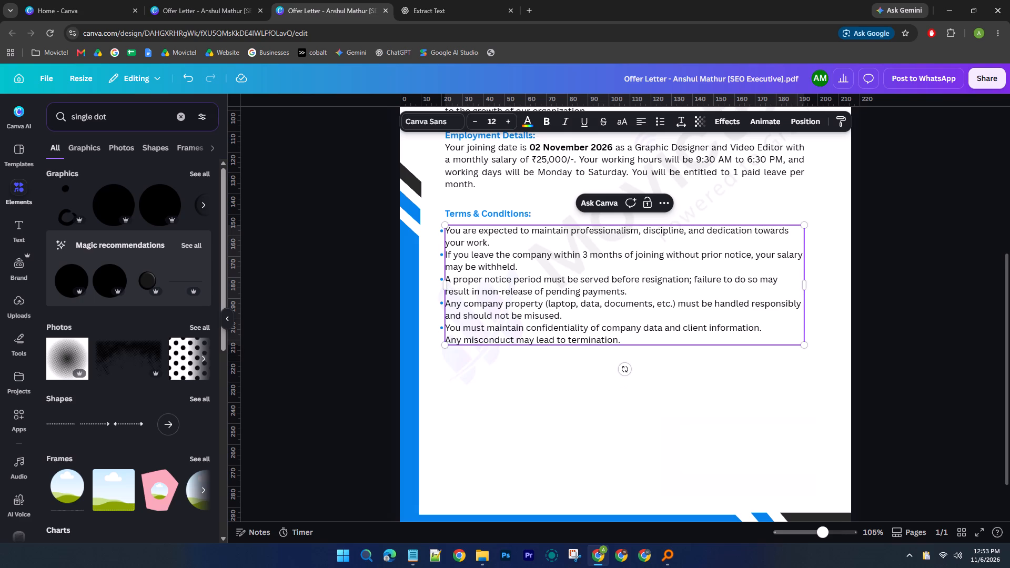
left_click(956, 259)
Set the line spacing of the Terms & Conditions text to 1.6.
left_click(505, 322)
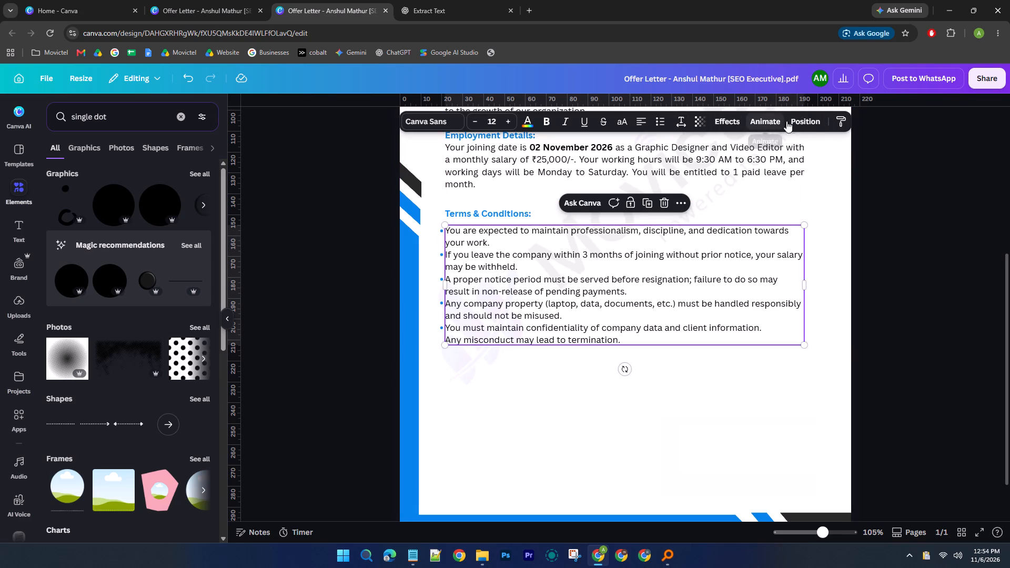
left_click(810, 123)
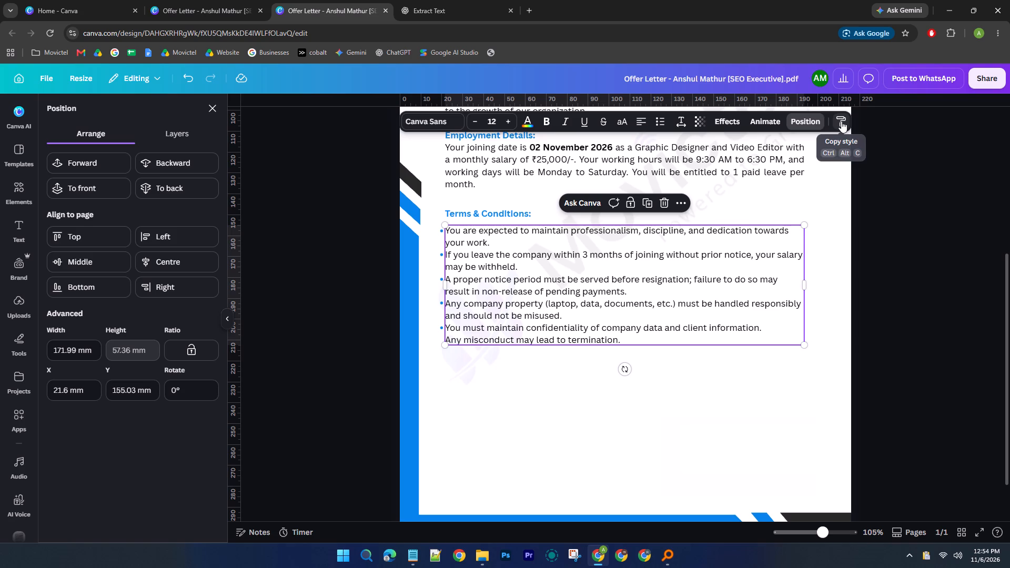
left_click(680, 121)
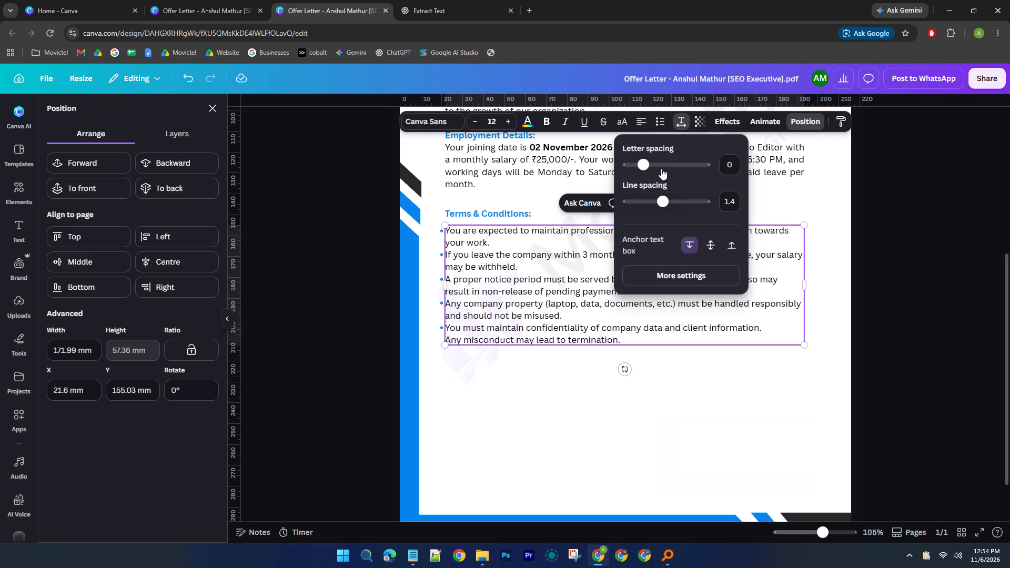
left_click_drag(729, 199, 734, 199)
type("1.6")
key("Return")
left_click(964, 218)
left_click(945, 230)
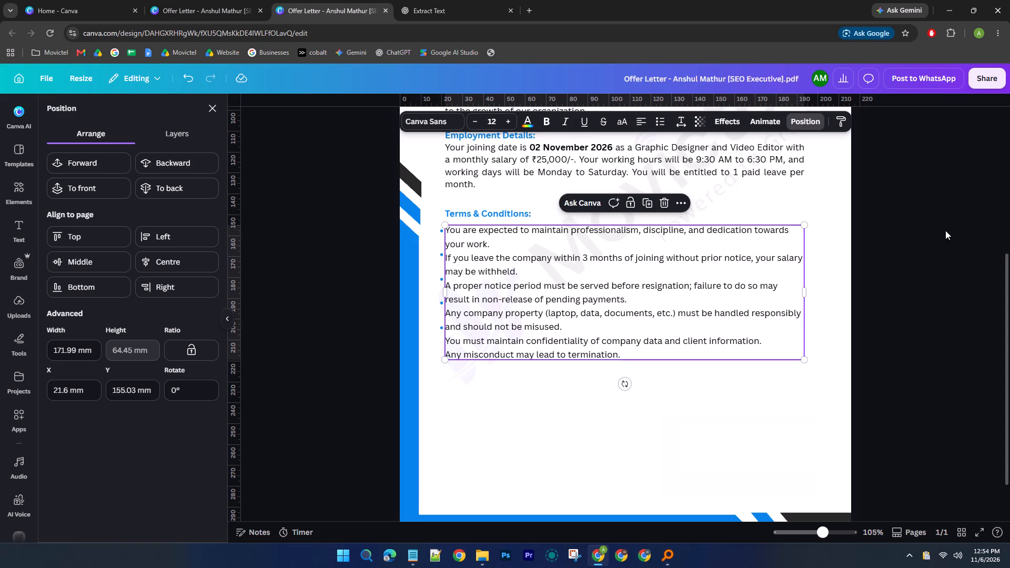
left_click(857, 235)
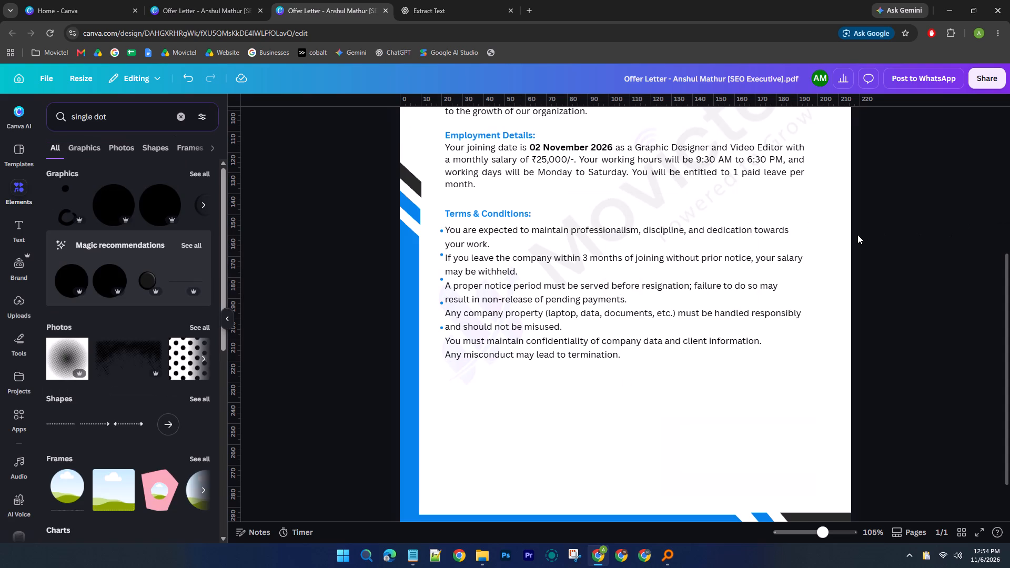
Move the second to fifth blue dots down so each aligns with the first line of its term, keeping them in one column.
scroll(441, 231, "up", 3, "ctrl")
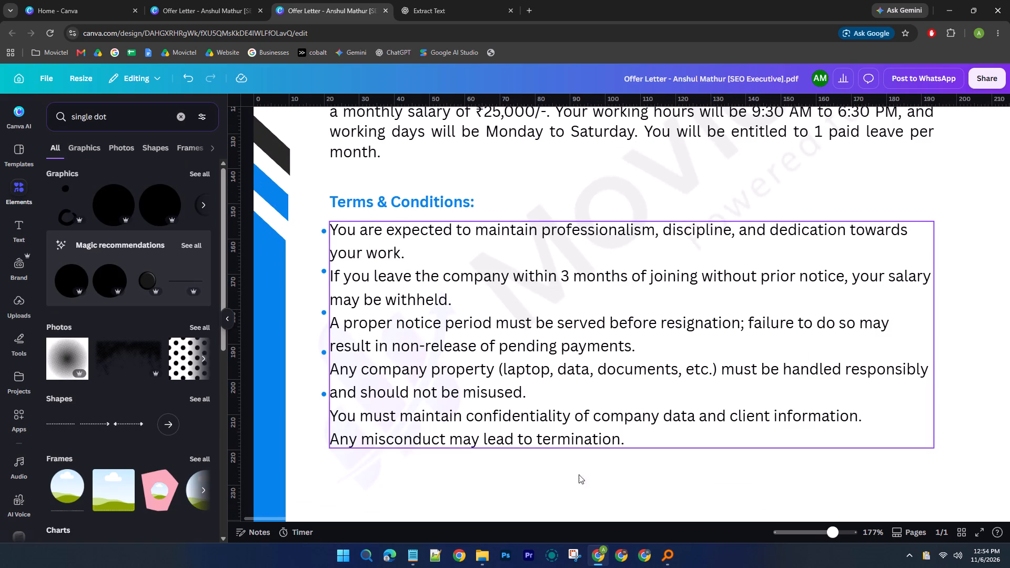
left_click_drag(610, 519, 403, 457)
scroll(320, 358, "up", 3, "ctrl")
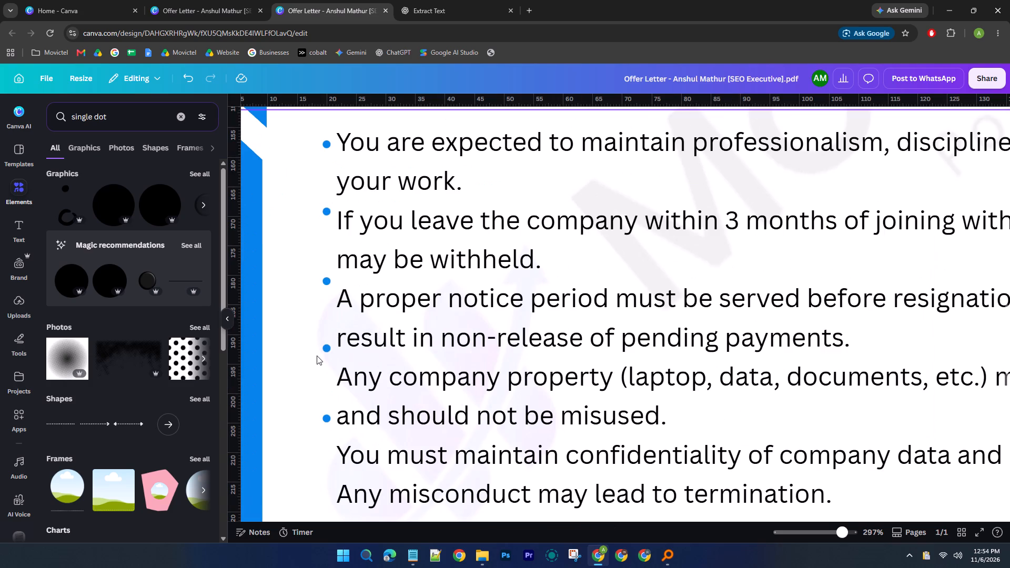
left_click_drag(325, 420, 320, 466)
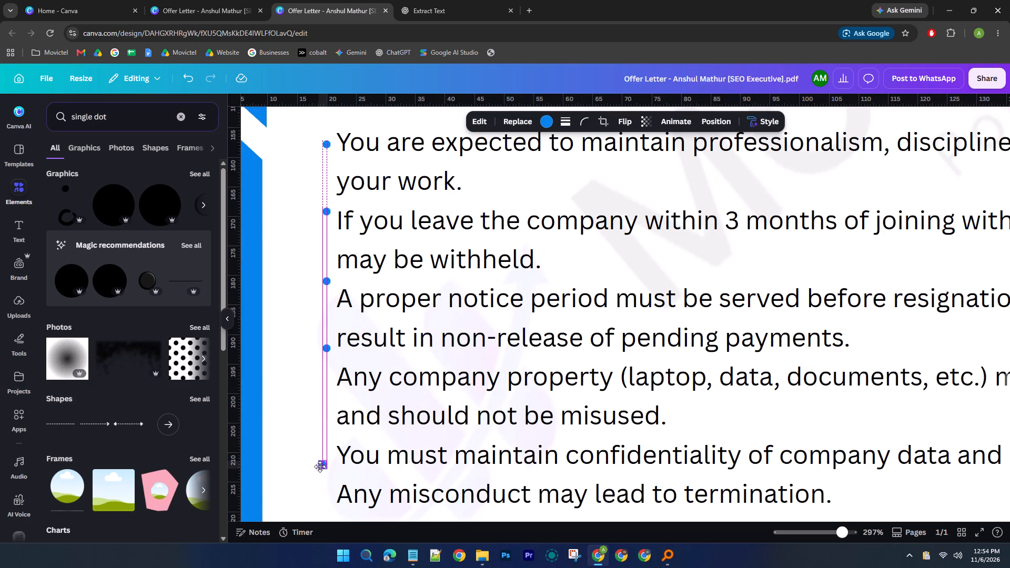
left_click_drag(320, 466, 323, 458)
left_click_drag(323, 458, 324, 458)
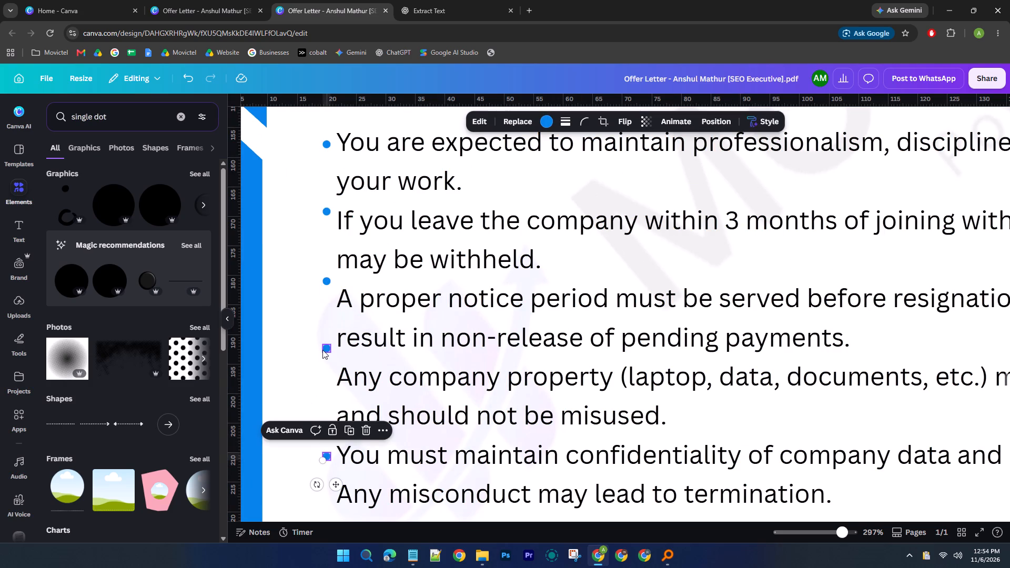
left_click_drag(322, 350, 323, 377)
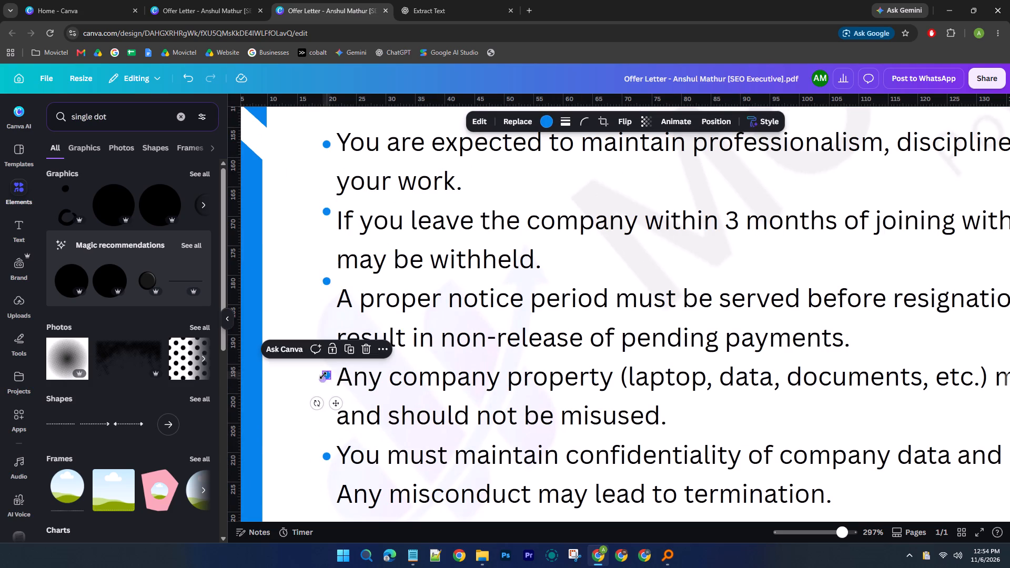
left_click_drag(325, 214, 324, 225)
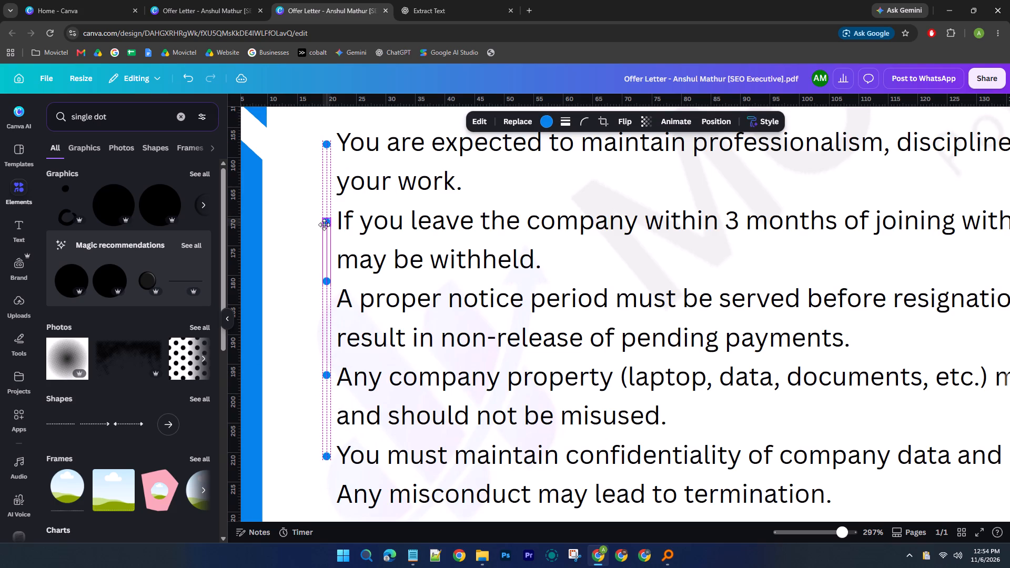
left_click_drag(324, 225, 324, 224)
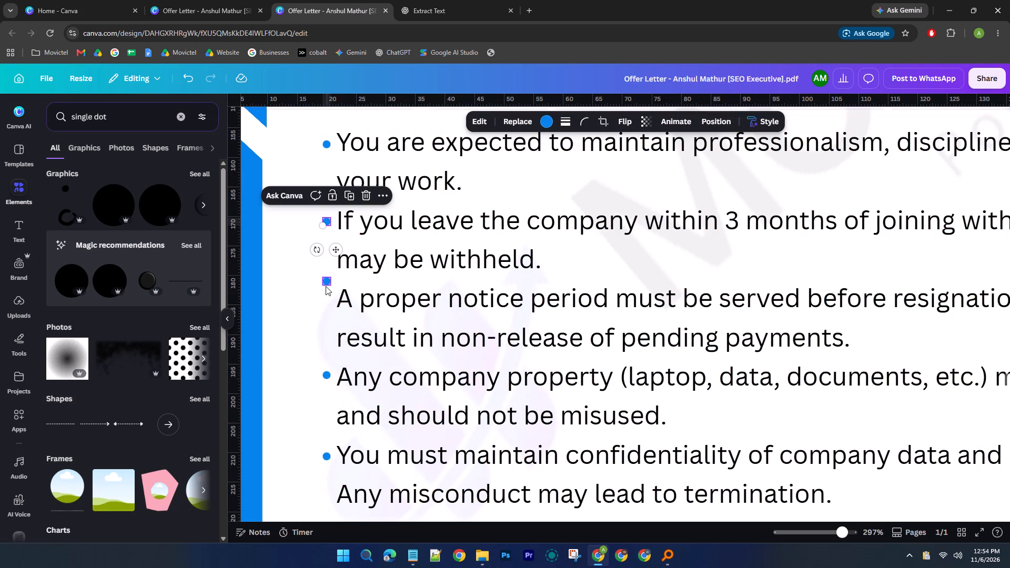
left_click_drag(326, 283, 326, 298)
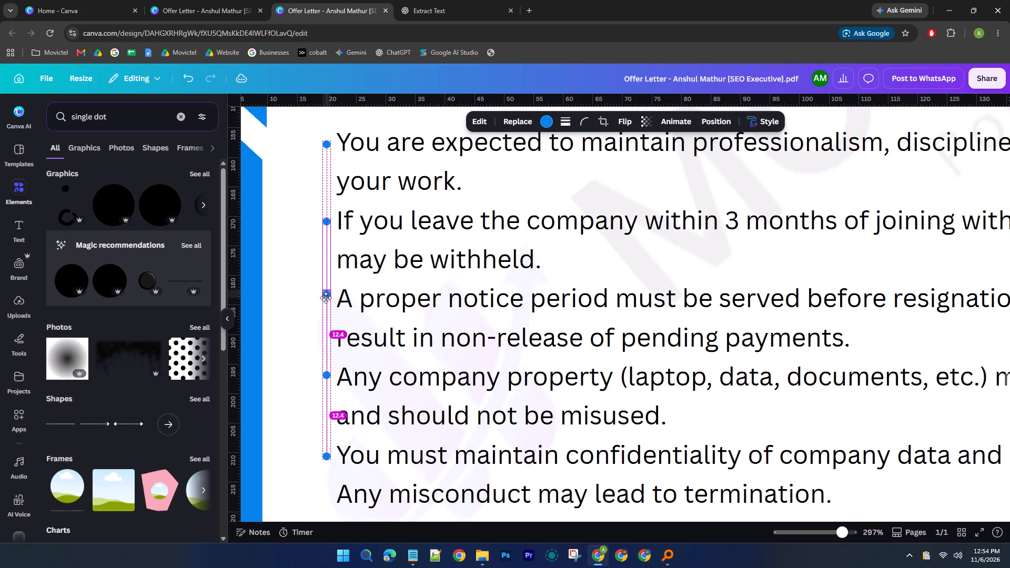
left_click_drag(326, 298, 326, 299)
Copy the last blue dot and place the copy in the bullet column before "Any misconduct may lead to termination.".
scroll(326, 299, "down", 1)
left_click(328, 321)
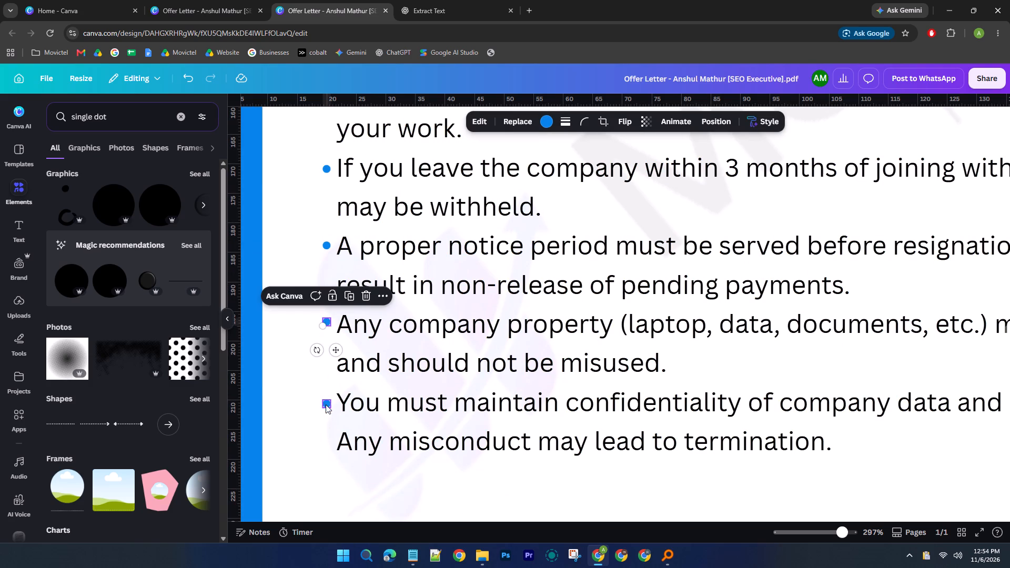
left_click(326, 404)
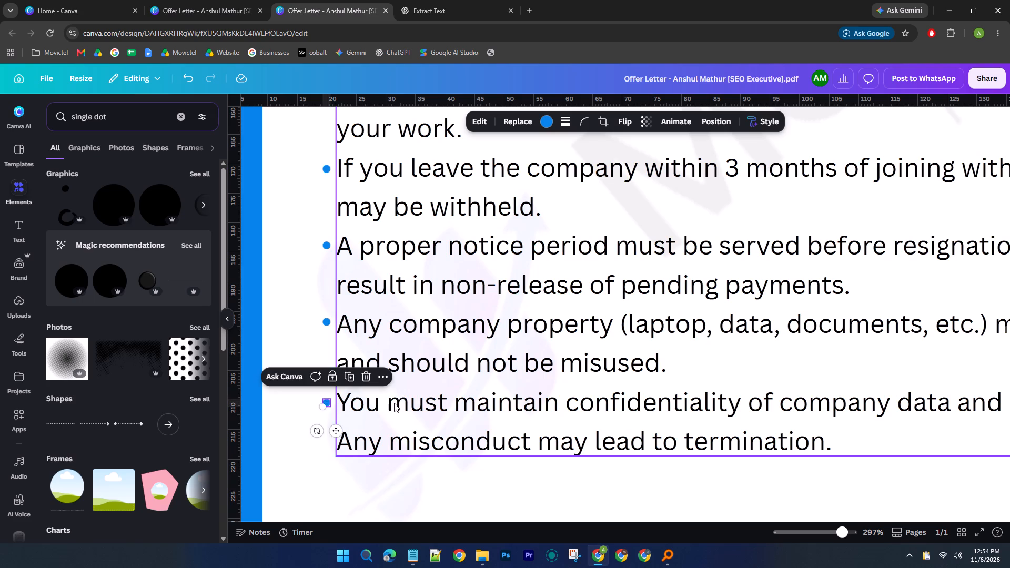
scroll(394, 403, "down", 1)
key("ctrl+c")
key("ctrl+v")
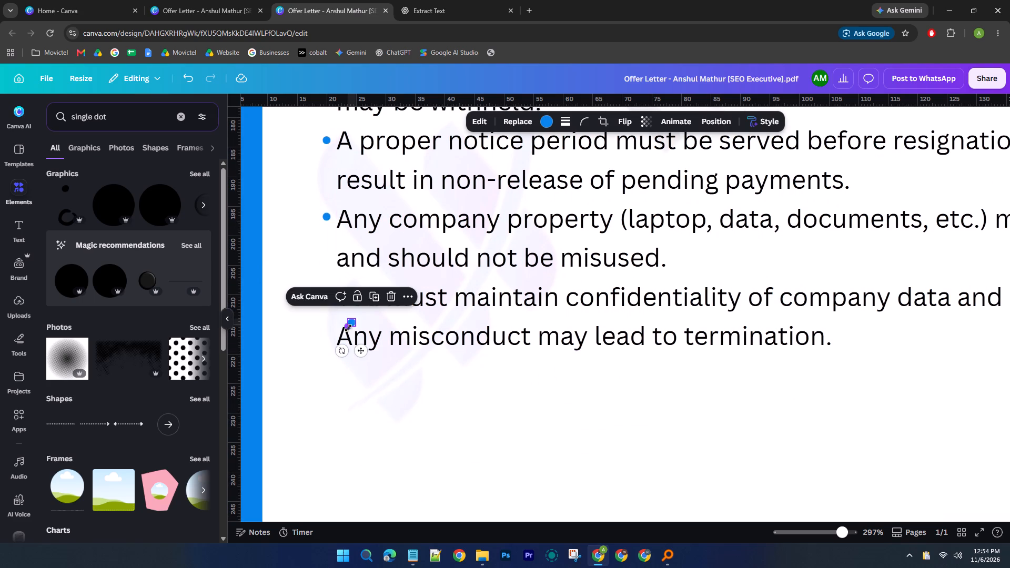
left_click_drag(361, 352, 337, 366)
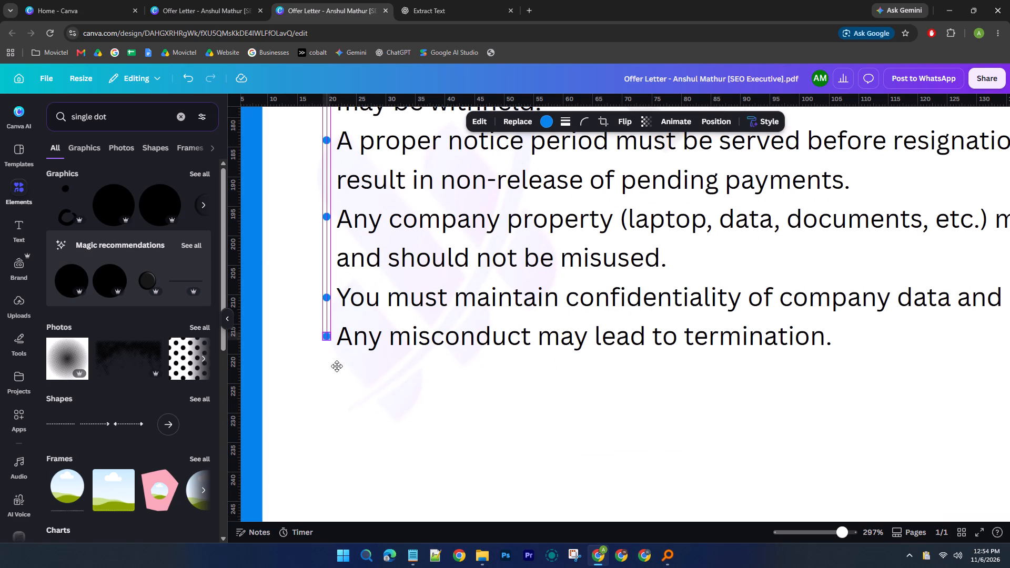
left_click_drag(337, 366, 336, 366)
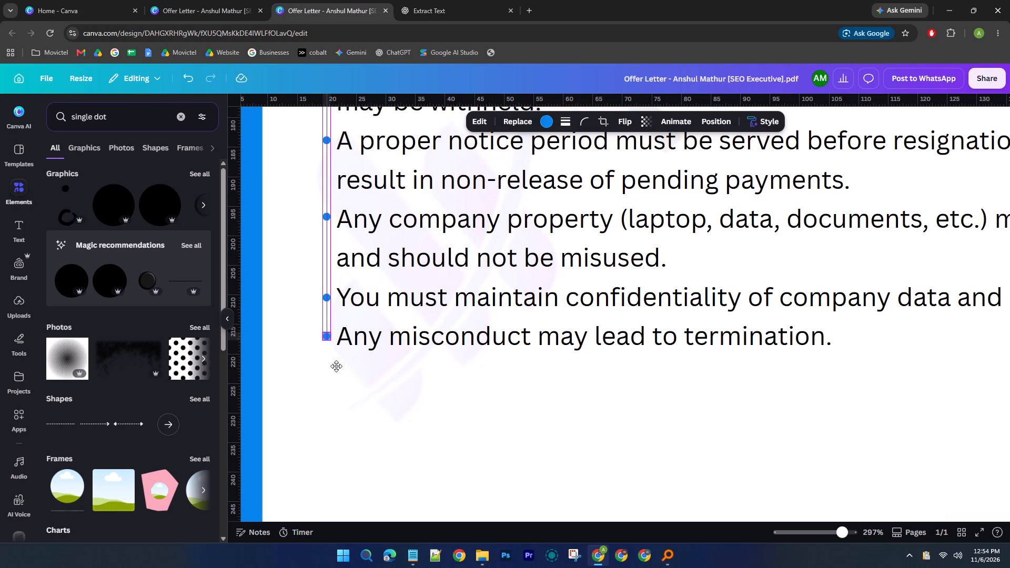
left_click_drag(336, 366, 337, 366)
left_click(431, 383)
scroll(380, 381, "down", 5, "ctrl")
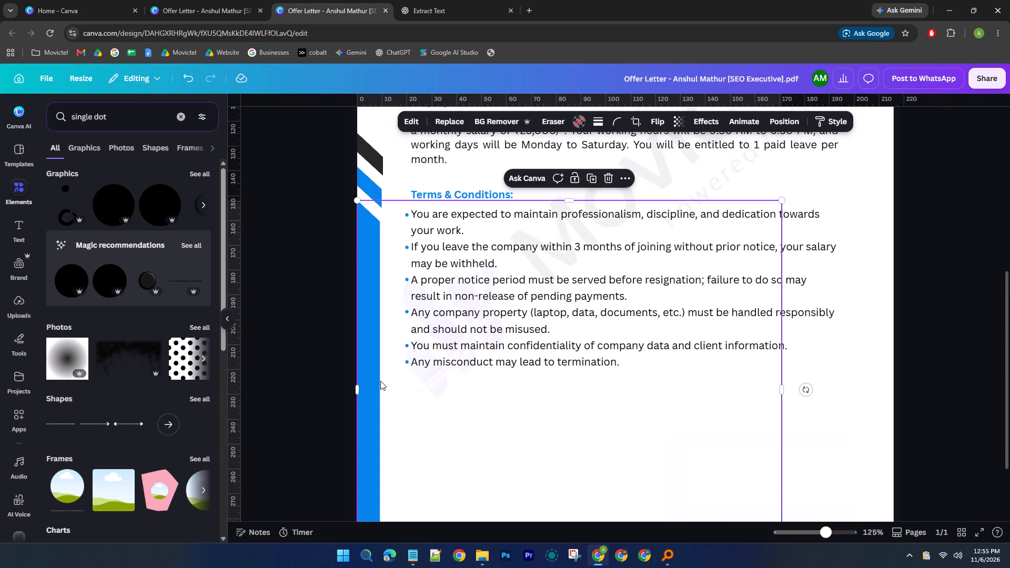
scroll(380, 381, "down", 1, "ctrl")
left_click(357, 319)
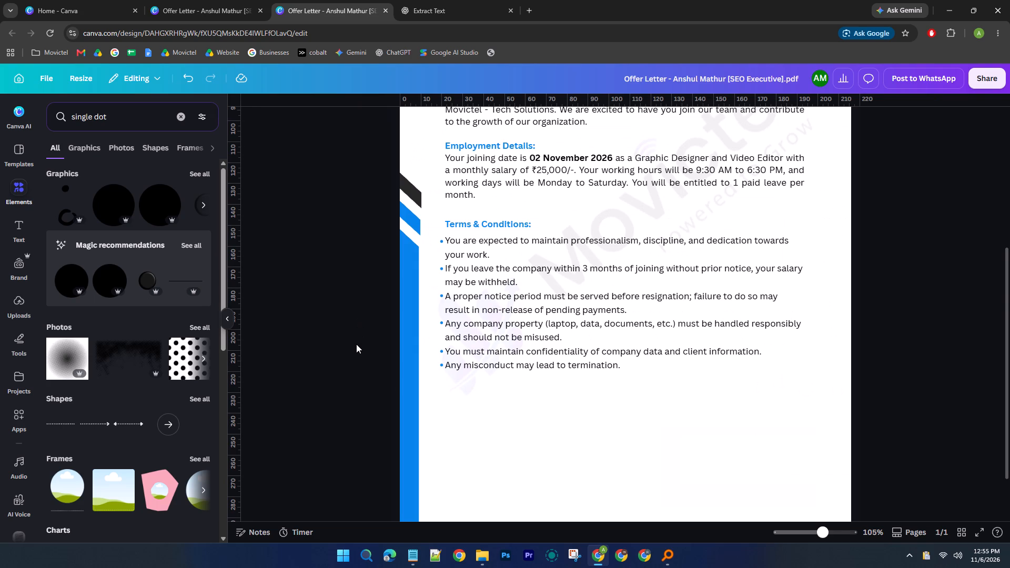
Group all six blue bullet dots and shift the group slightly left, away from the terms text.
left_click(193, 0)
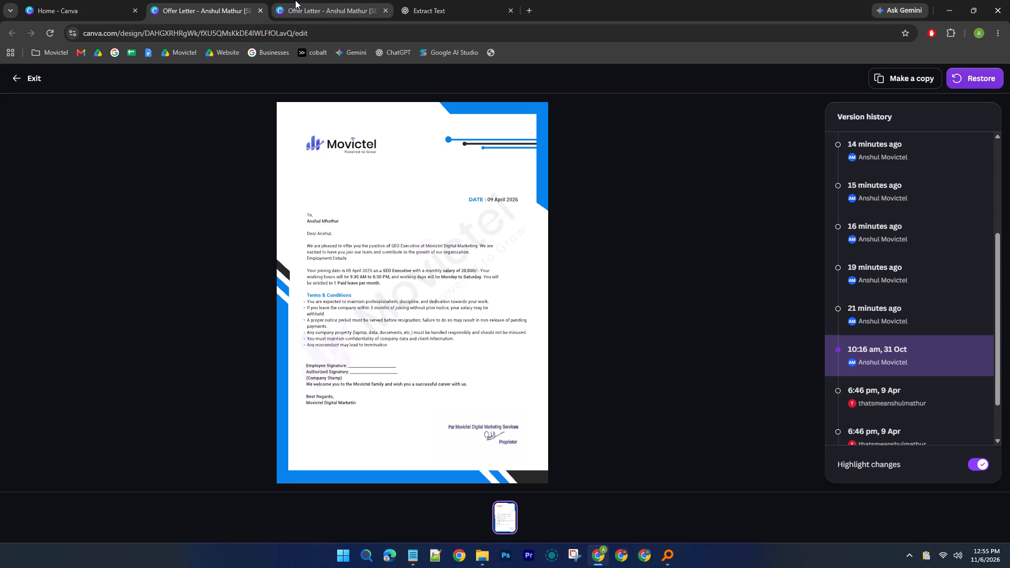
left_click(311, 0)
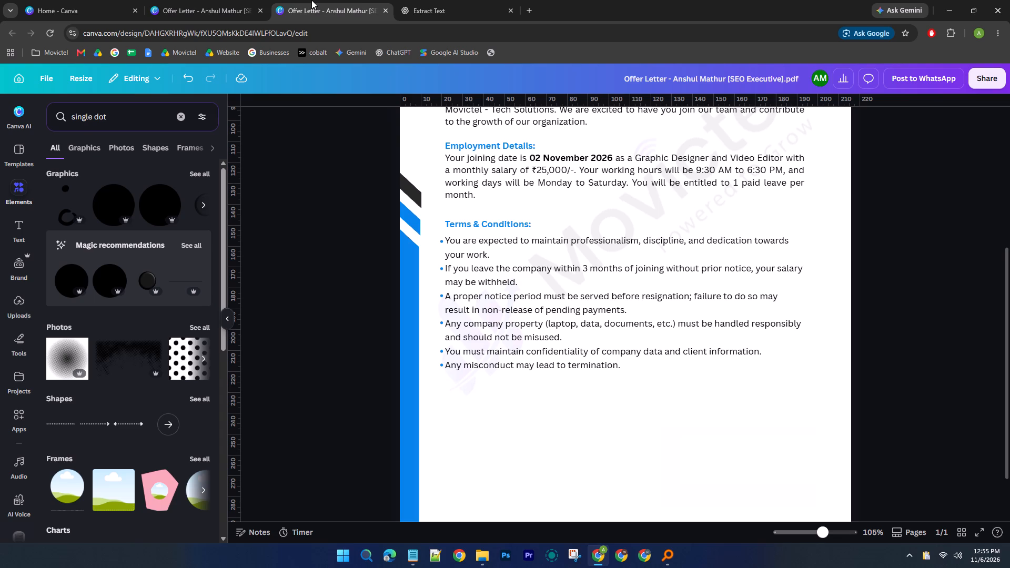
left_click(441, 241)
left_click(442, 268, "shift")
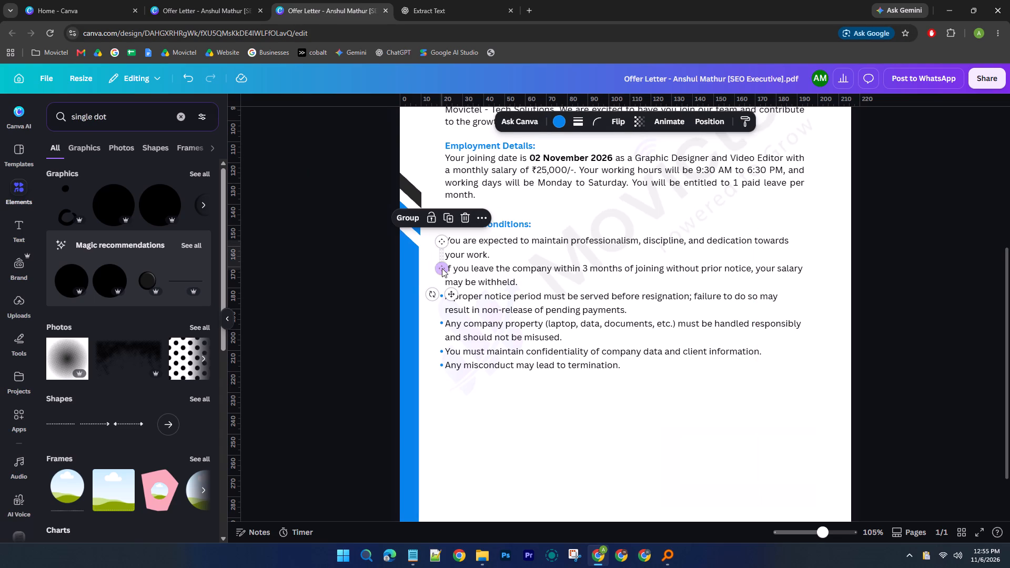
left_click(442, 297, "shift")
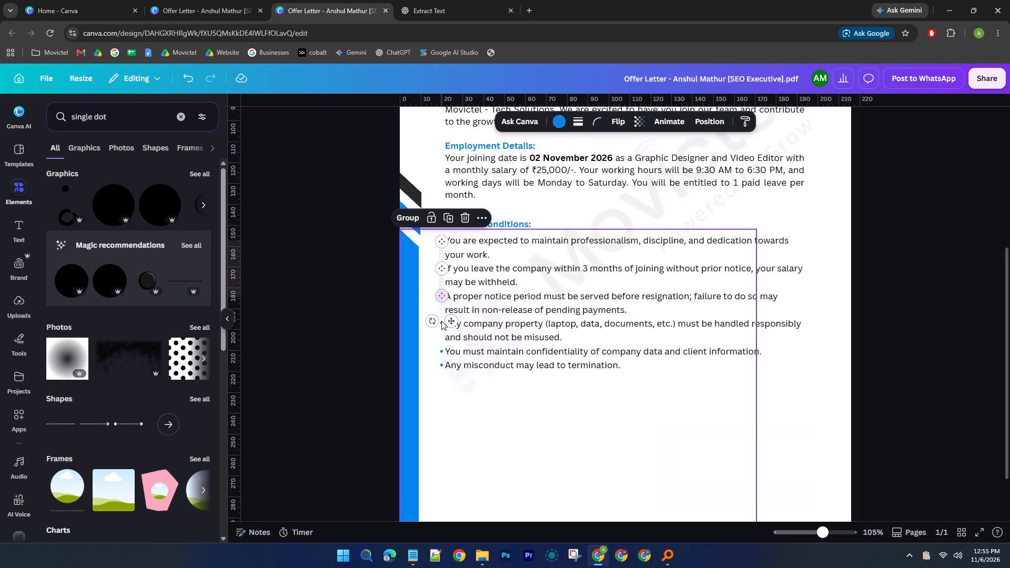
left_click(441, 322, "shift")
left_click(441, 350, "shift")
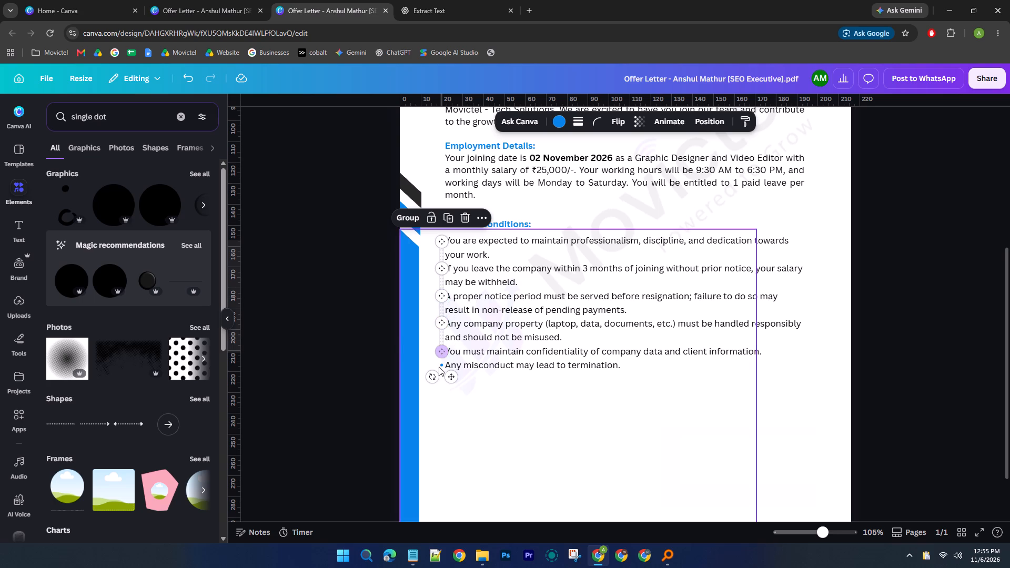
left_click(441, 366, "shift")
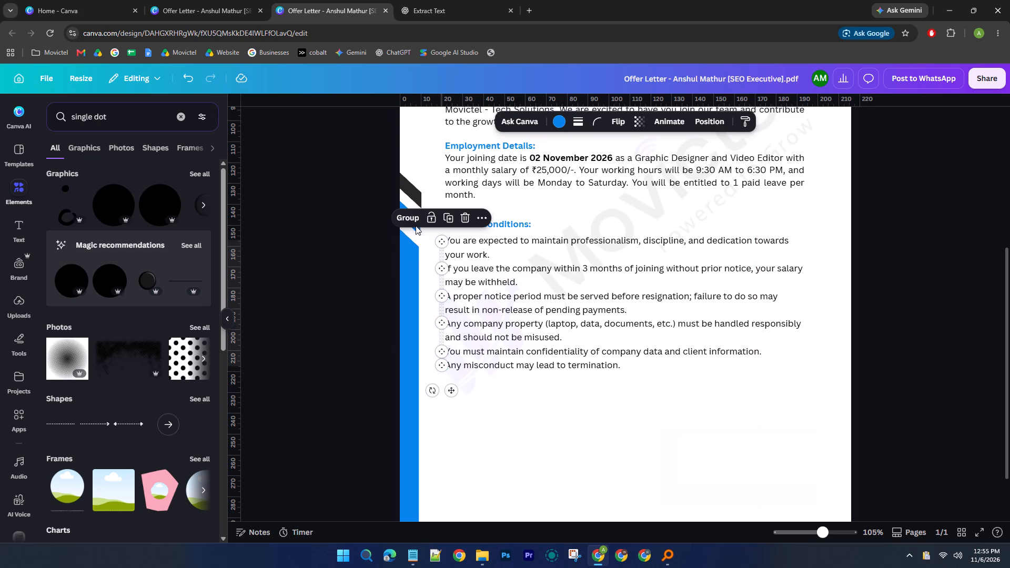
left_click(412, 217)
left_click(451, 393)
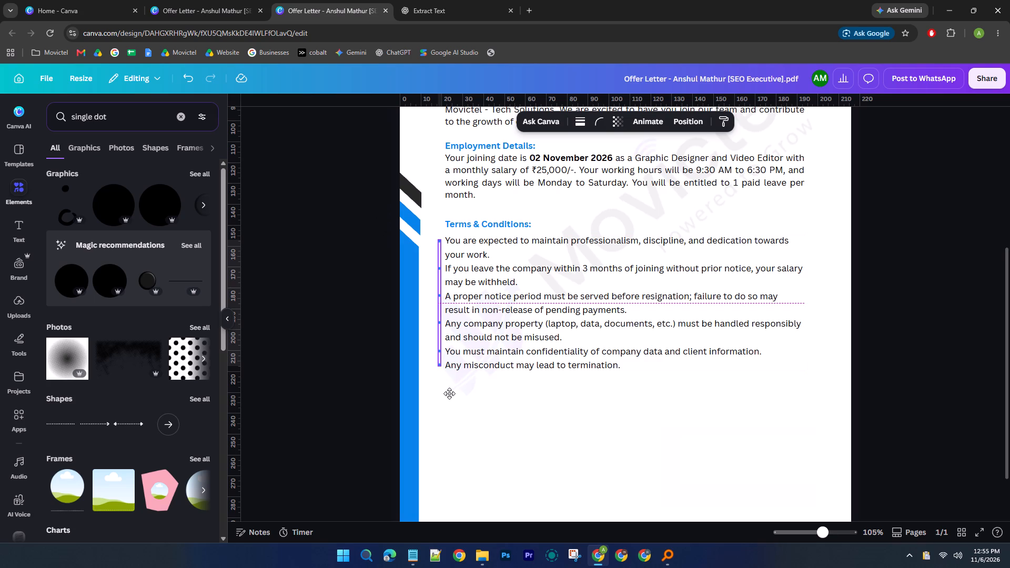
left_click(356, 291)
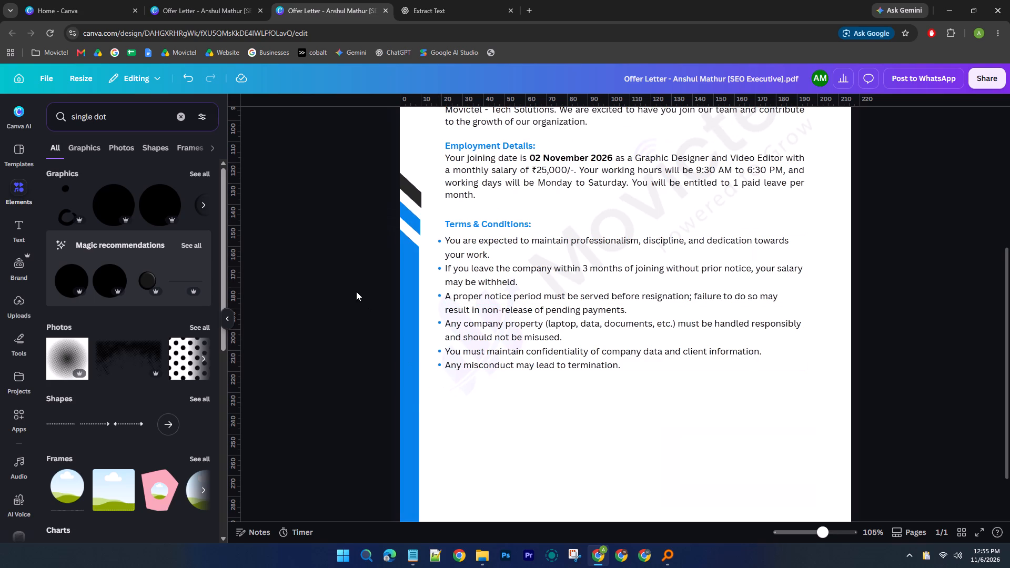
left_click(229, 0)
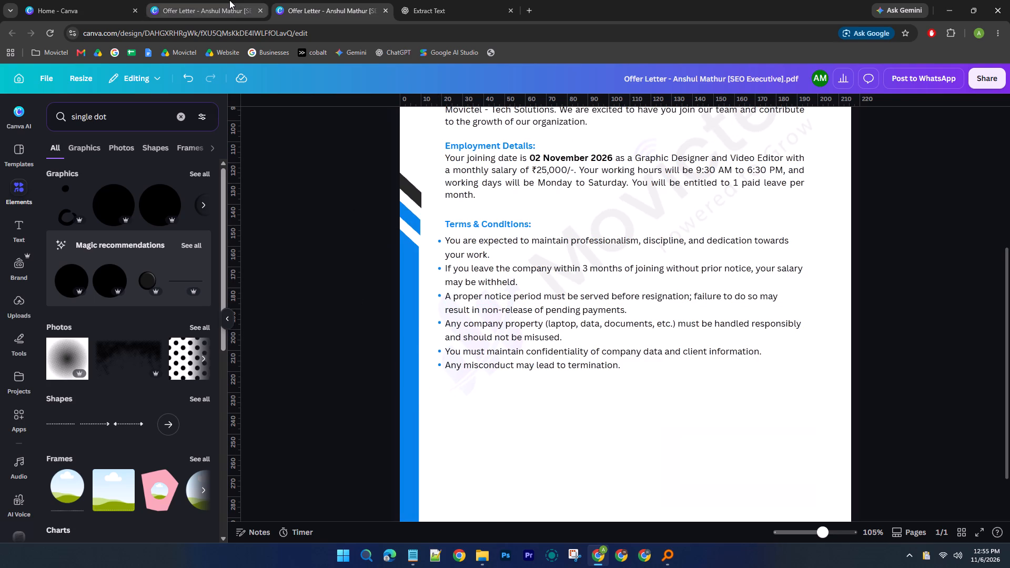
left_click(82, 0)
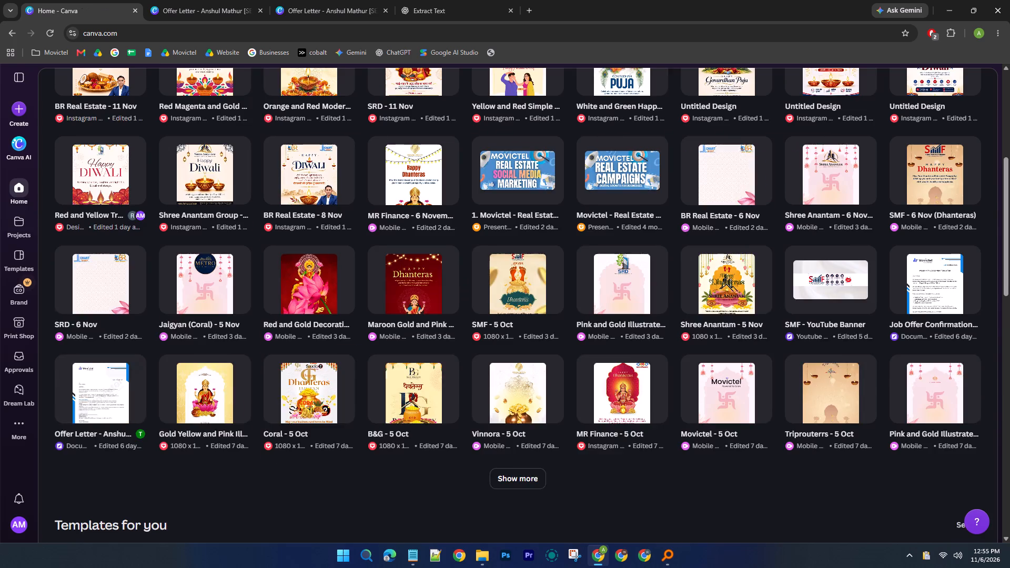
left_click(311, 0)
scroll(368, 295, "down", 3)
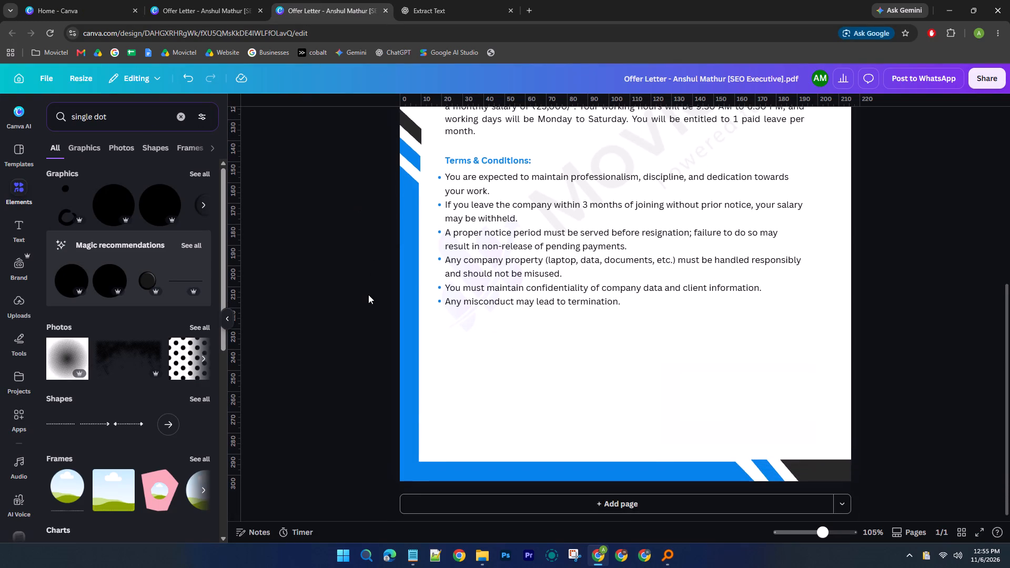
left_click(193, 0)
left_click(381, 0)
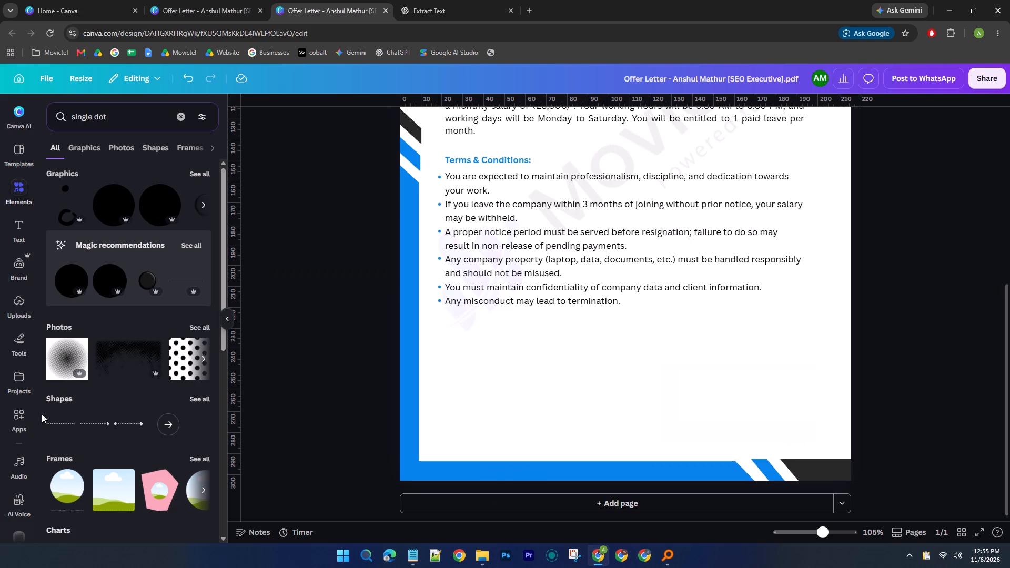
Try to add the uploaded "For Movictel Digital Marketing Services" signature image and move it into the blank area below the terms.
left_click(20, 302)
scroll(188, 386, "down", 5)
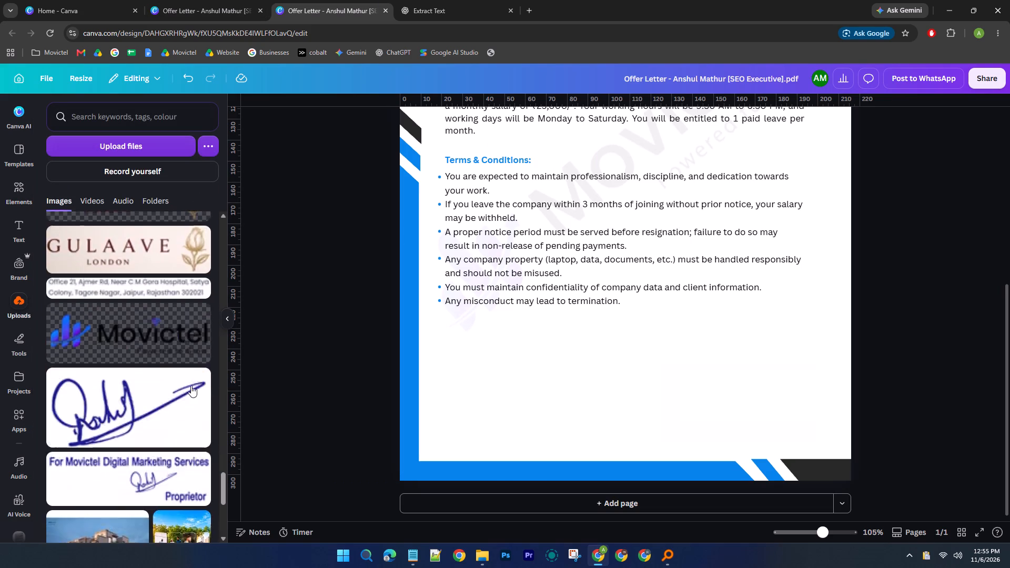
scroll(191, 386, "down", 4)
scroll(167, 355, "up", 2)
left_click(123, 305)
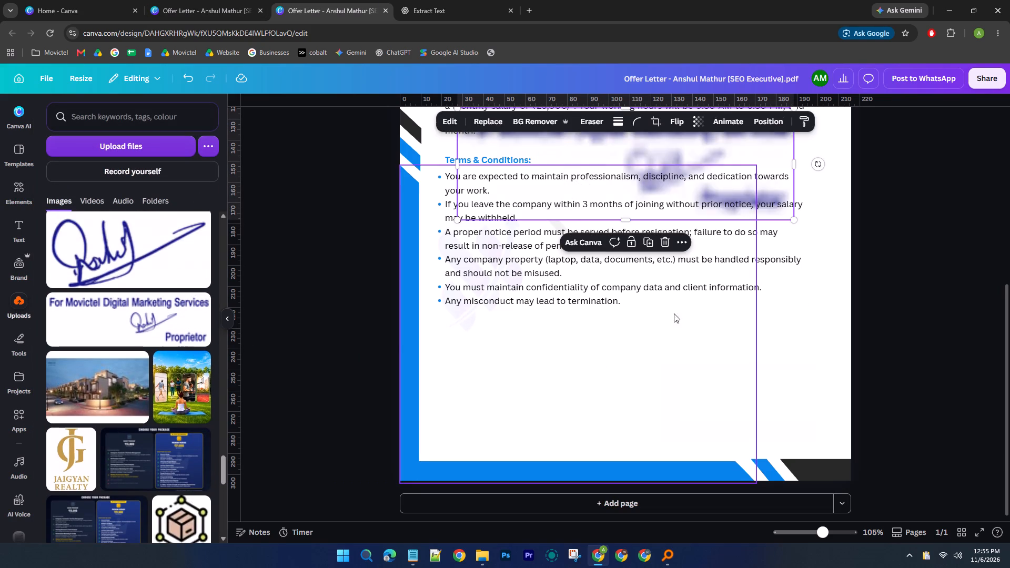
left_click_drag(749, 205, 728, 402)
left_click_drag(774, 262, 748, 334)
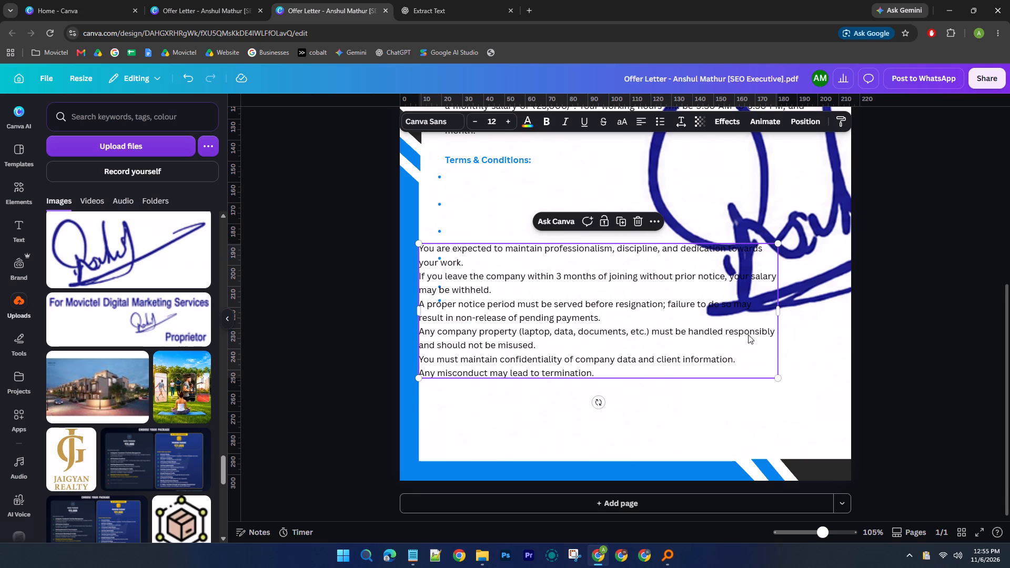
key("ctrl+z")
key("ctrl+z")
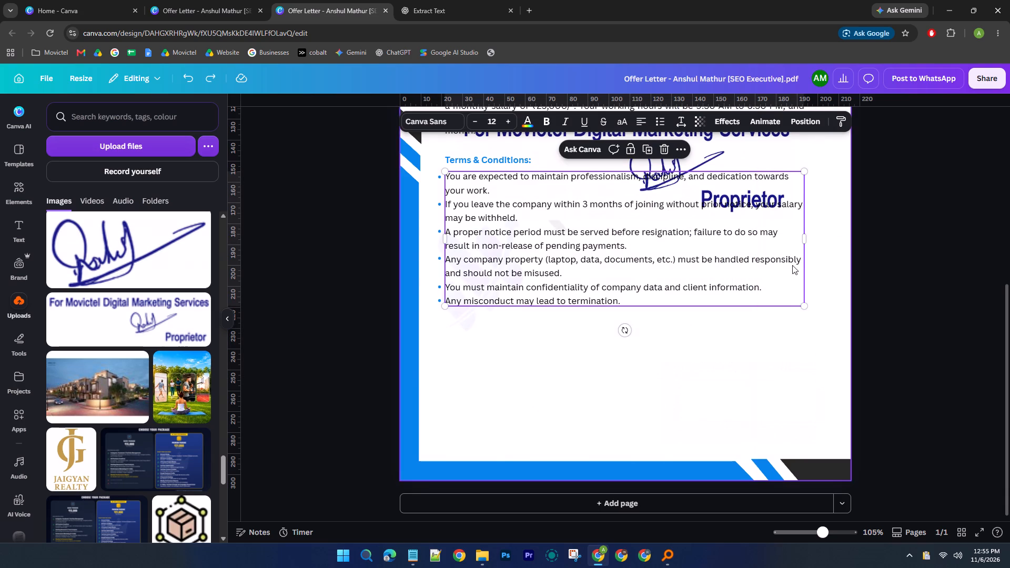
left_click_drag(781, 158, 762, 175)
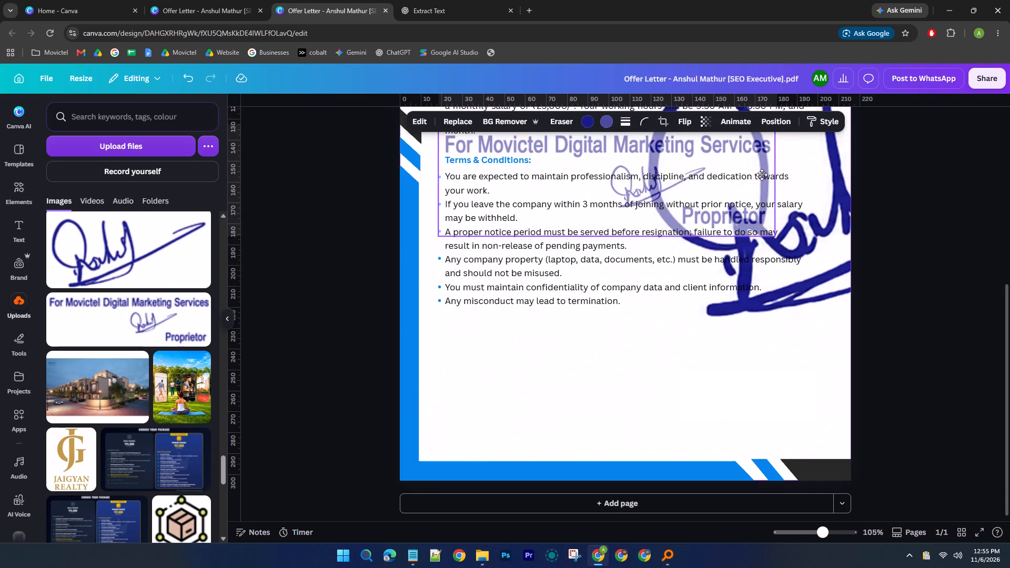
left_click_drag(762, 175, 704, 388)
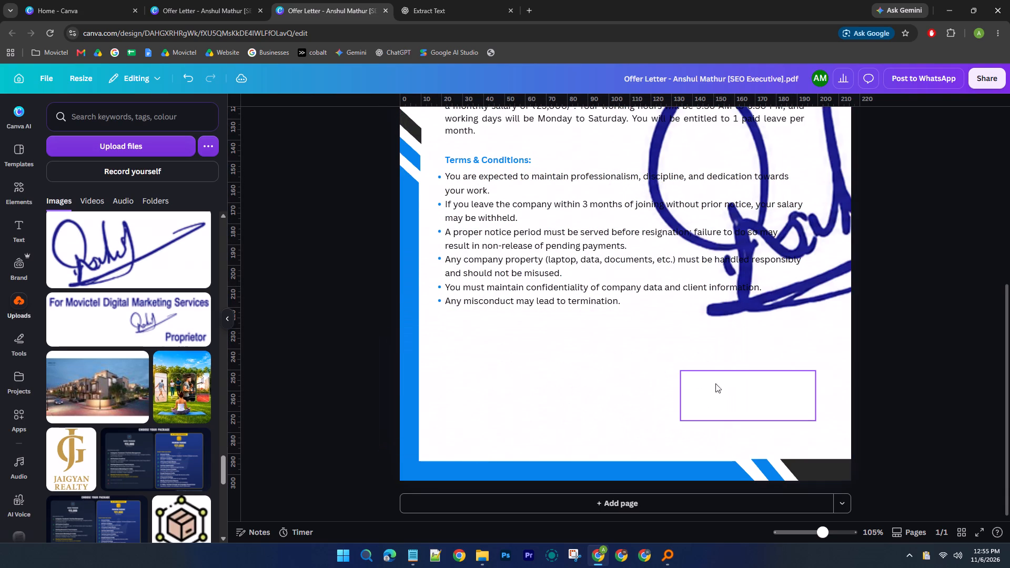
Delete the signature image that filled the page-wide frame, along with the emptied frame behind the letter content.
left_click(743, 393)
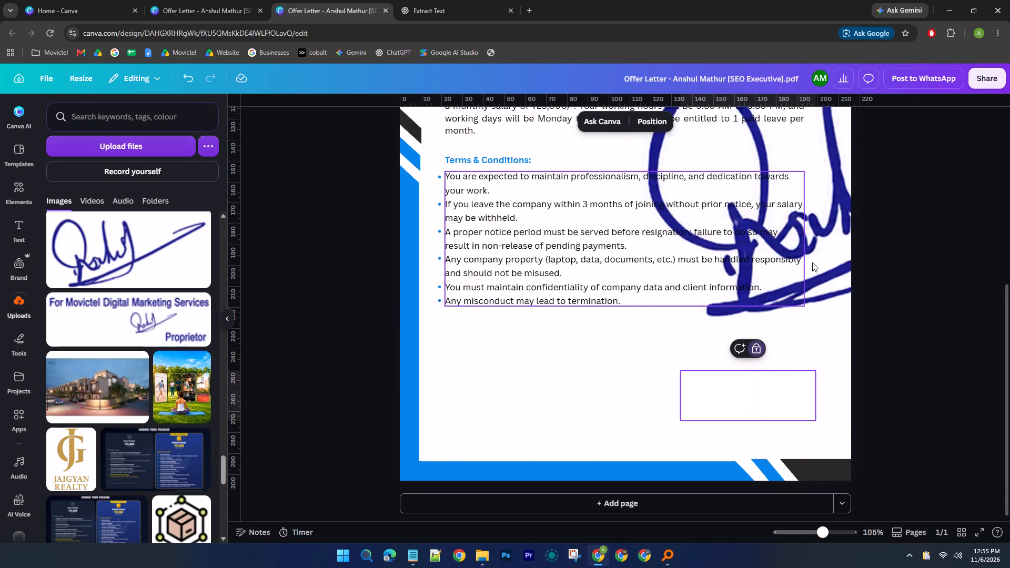
left_click(829, 250)
key("Delete")
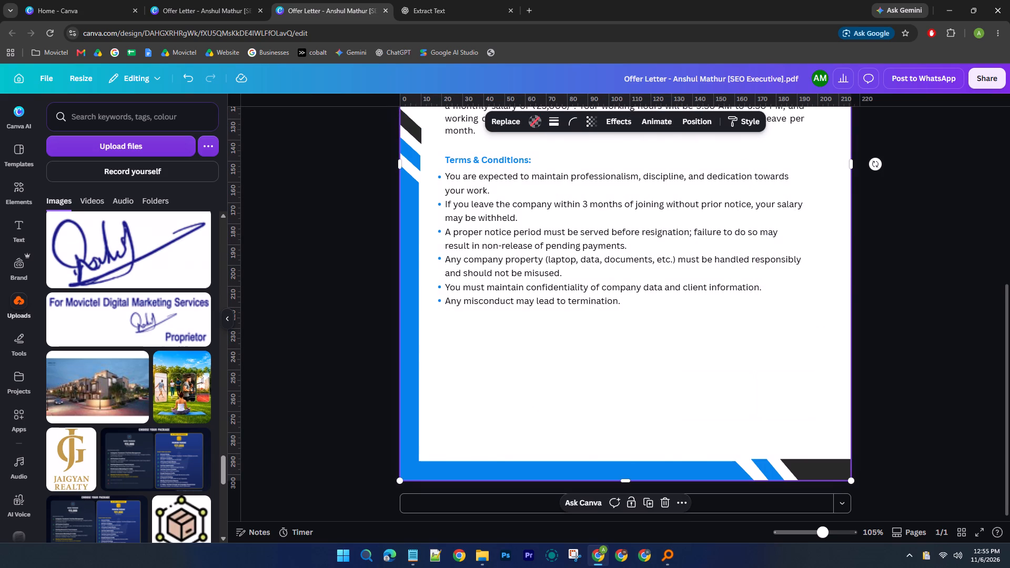
left_click(829, 250)
key("Delete")
key("Delete")
scroll(893, 330, "up", 1)
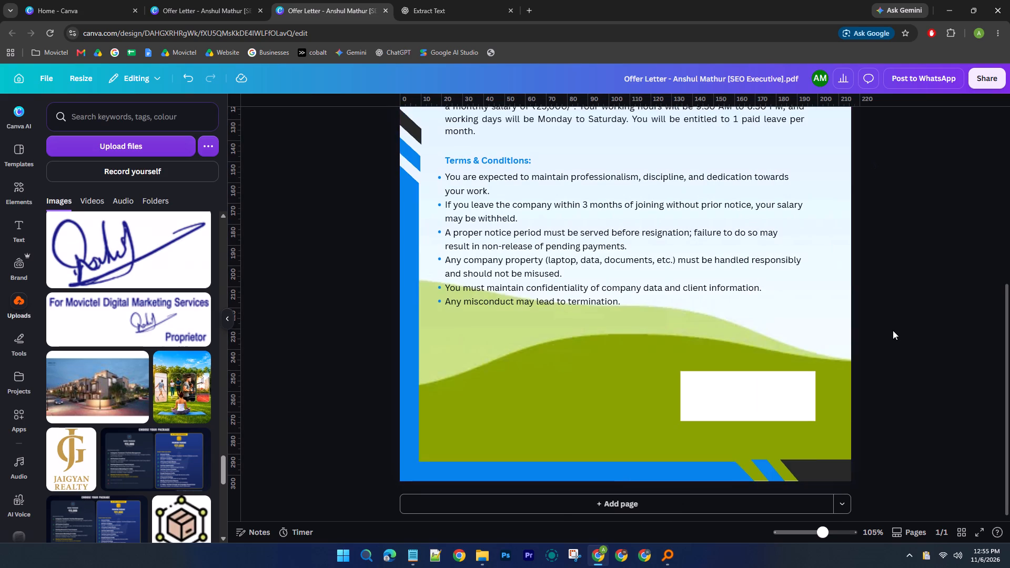
scroll(893, 330, "up", 5)
left_click(603, 179)
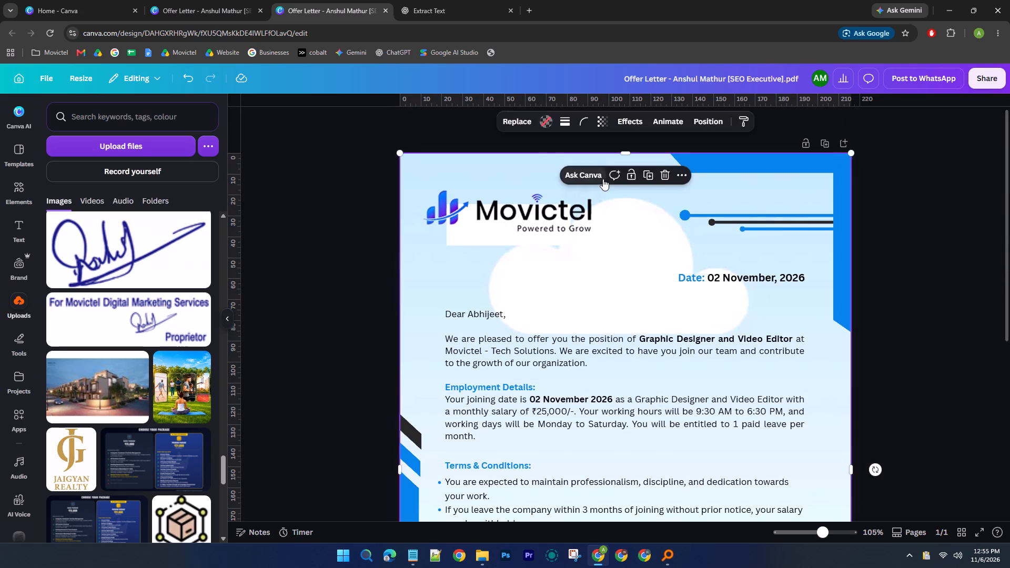
key("Delete")
Unlock and delete the white rectangle in the blank area at the lower right of the letter page.
scroll(610, 190, "down", 8)
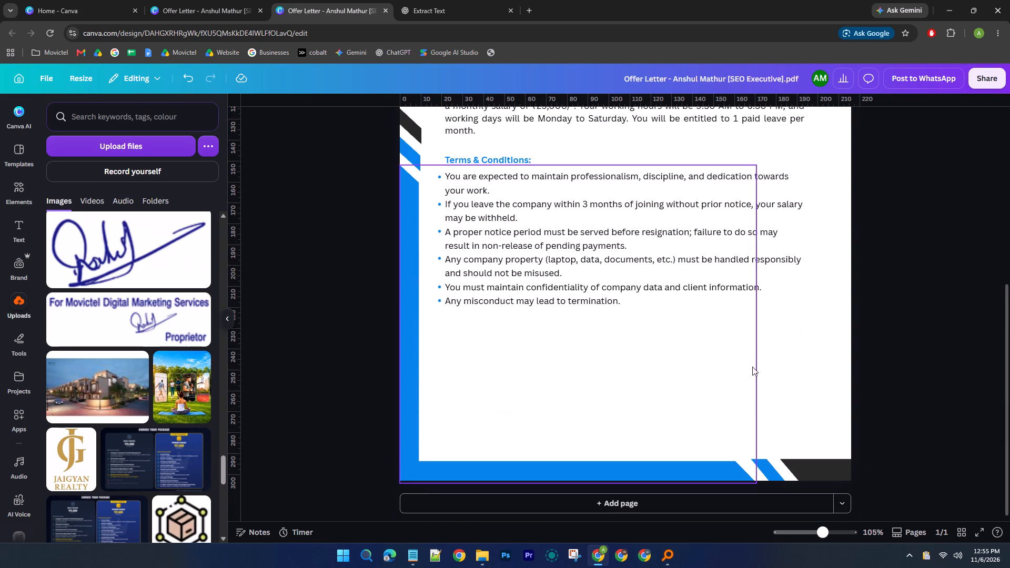
left_click(769, 387)
key("Delete")
key("Delete")
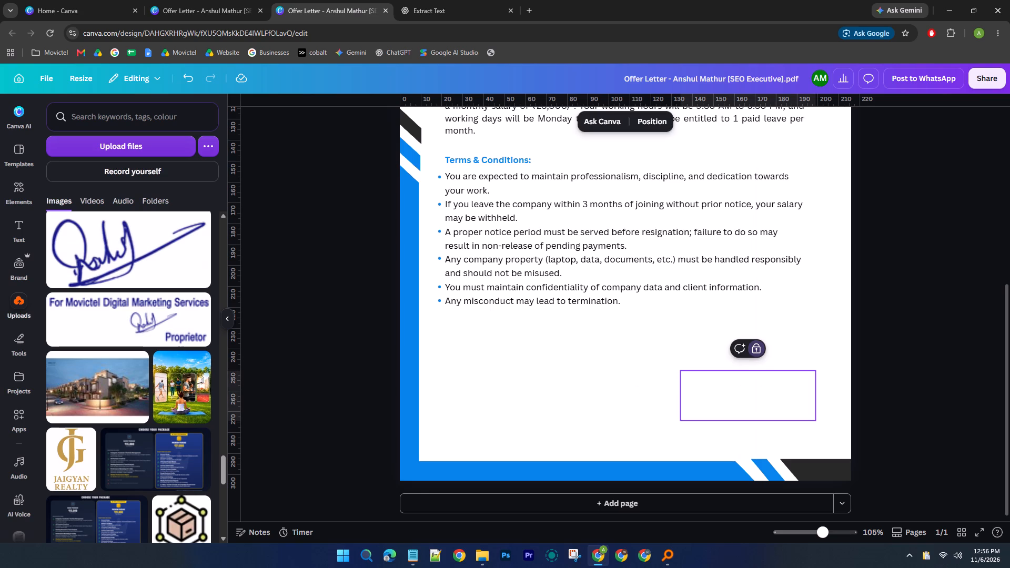
key("Delete")
left_click(729, 391)
key("Delete")
left_click(748, 399)
left_click(756, 349)
key("Delete")
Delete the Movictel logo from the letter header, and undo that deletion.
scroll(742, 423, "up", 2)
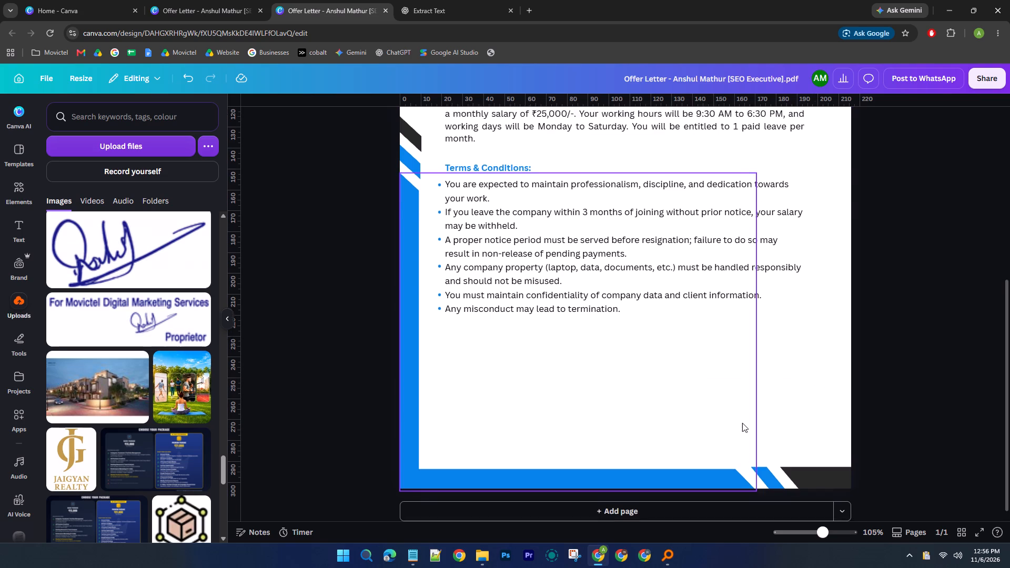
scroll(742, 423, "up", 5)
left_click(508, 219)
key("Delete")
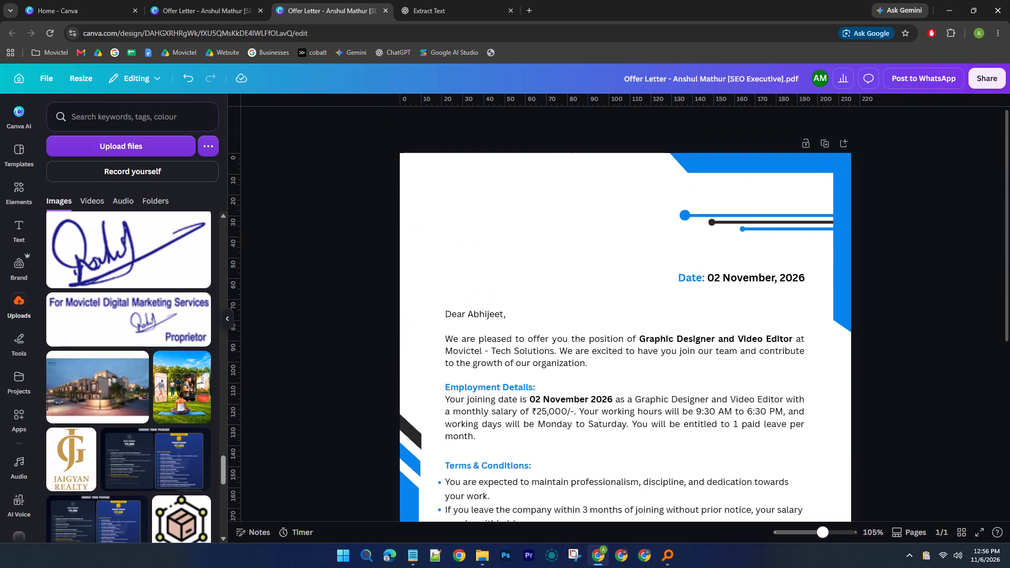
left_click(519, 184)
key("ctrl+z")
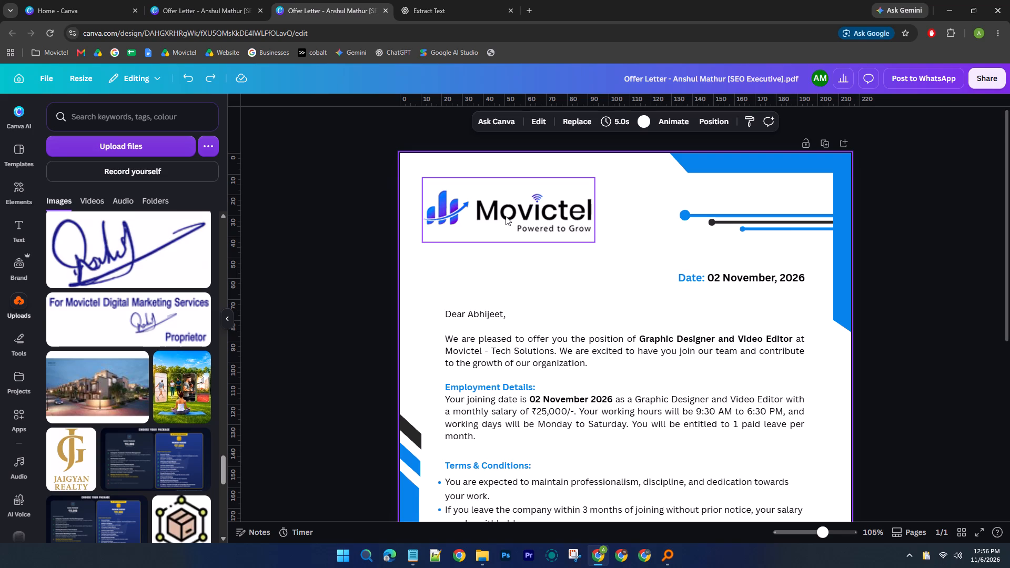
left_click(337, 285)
Insert the uploaded "For Movictel Digital Marketing Services" signature image, shrunk to fit the page's lower-right corner just above the bottom border.
scroll(341, 282, "down", 7)
left_click(115, 321)
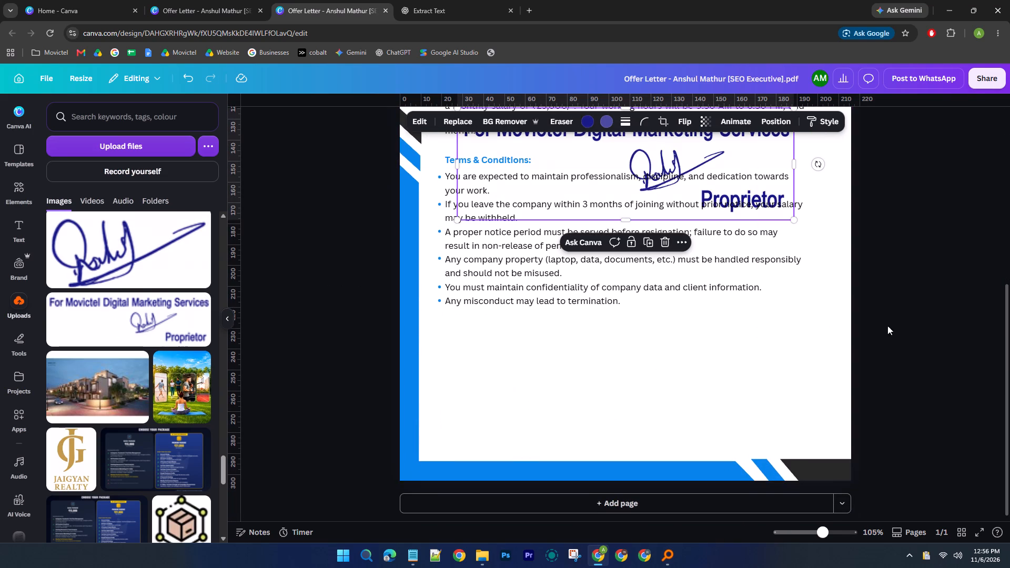
left_click_drag(692, 163, 718, 383)
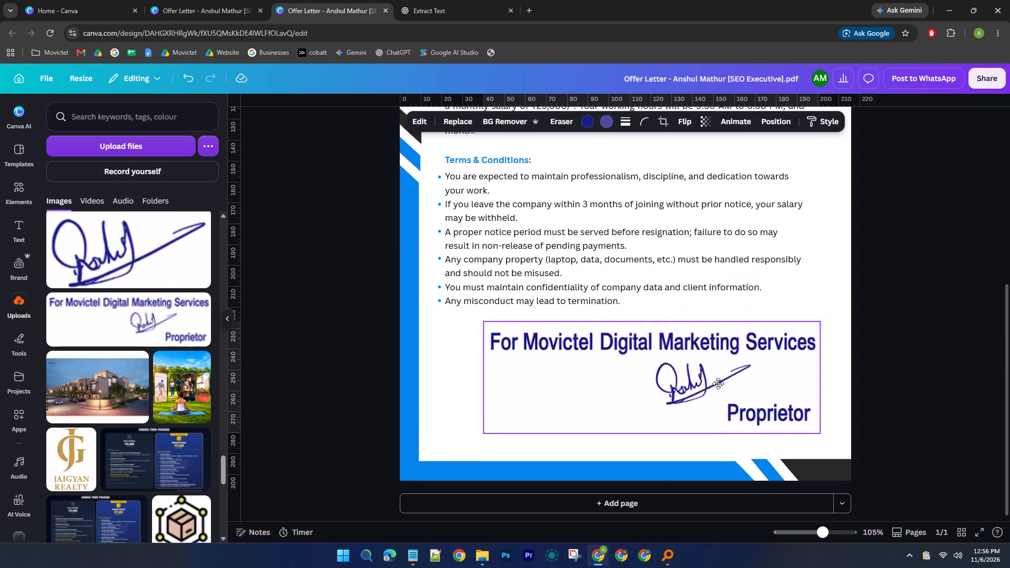
left_click_drag(718, 383, 727, 405)
left_click_drag(493, 350, 694, 428)
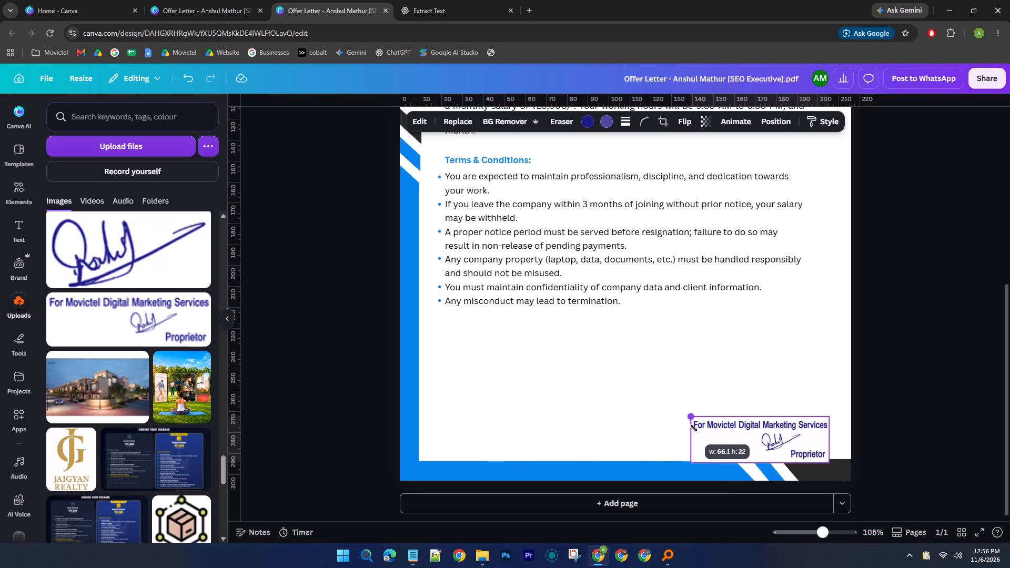
left_click_drag(694, 428, 710, 432)
left_click_drag(791, 447, 793, 427)
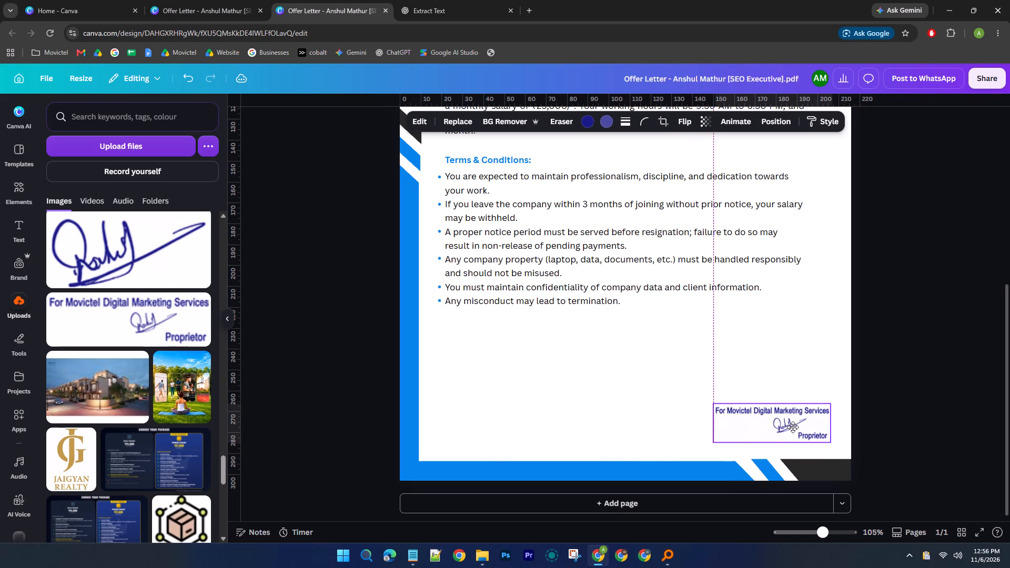
left_click_drag(793, 427, 785, 427)
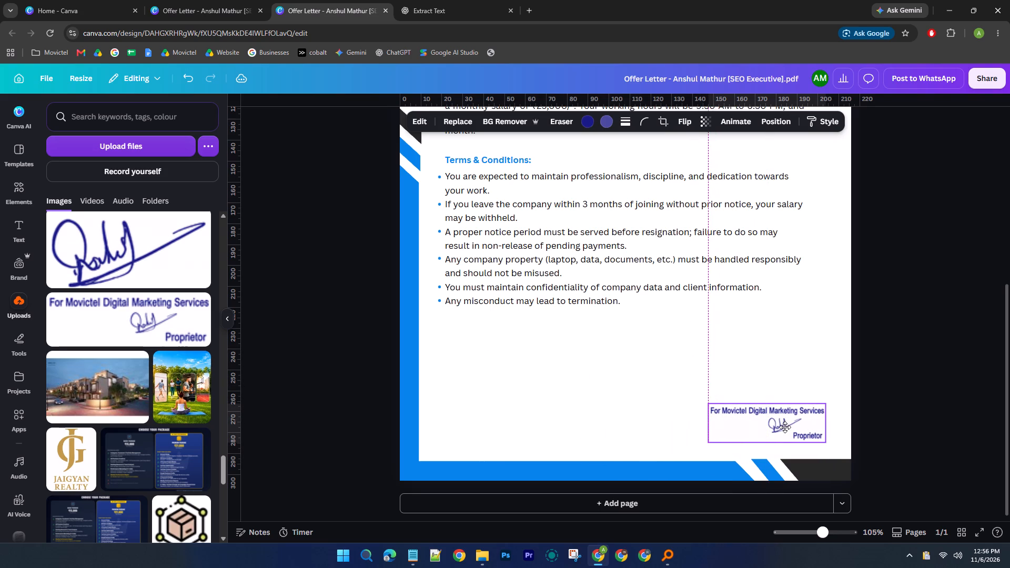
left_click_drag(785, 427, 787, 427)
left_click(894, 328)
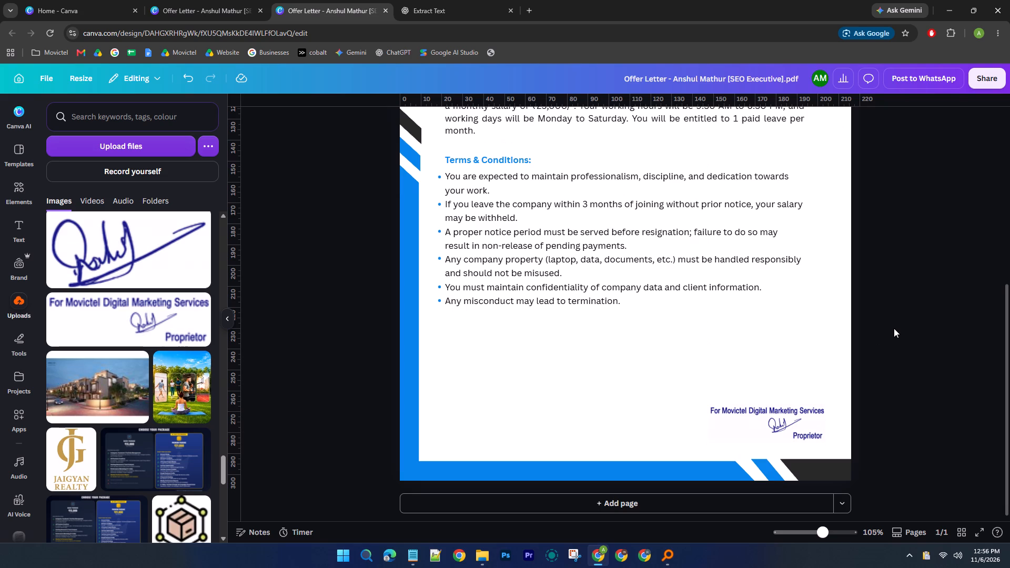
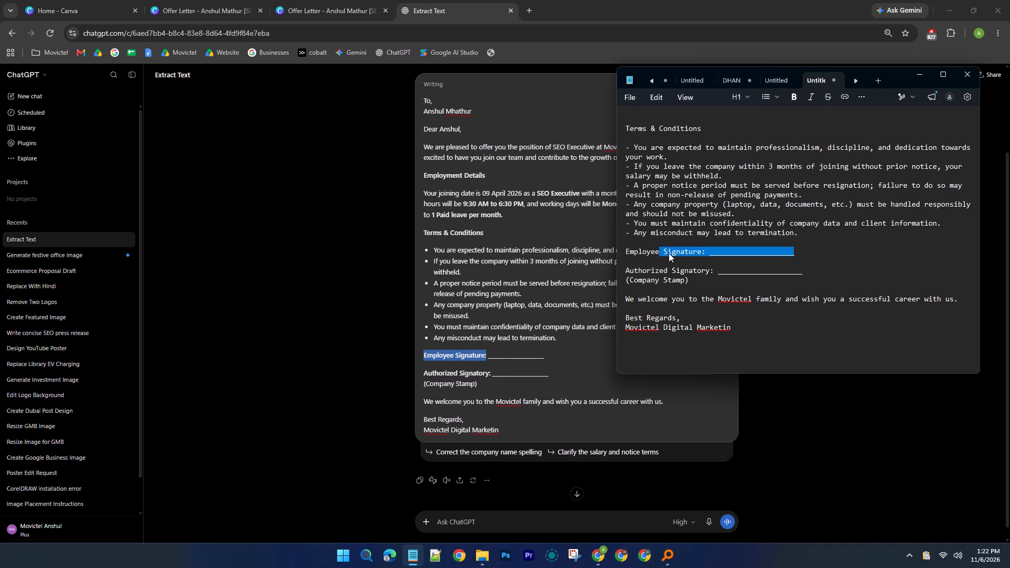
left_click(669, 253)
left_click_drag(705, 250, 614, 250)
key("ctrl+c")
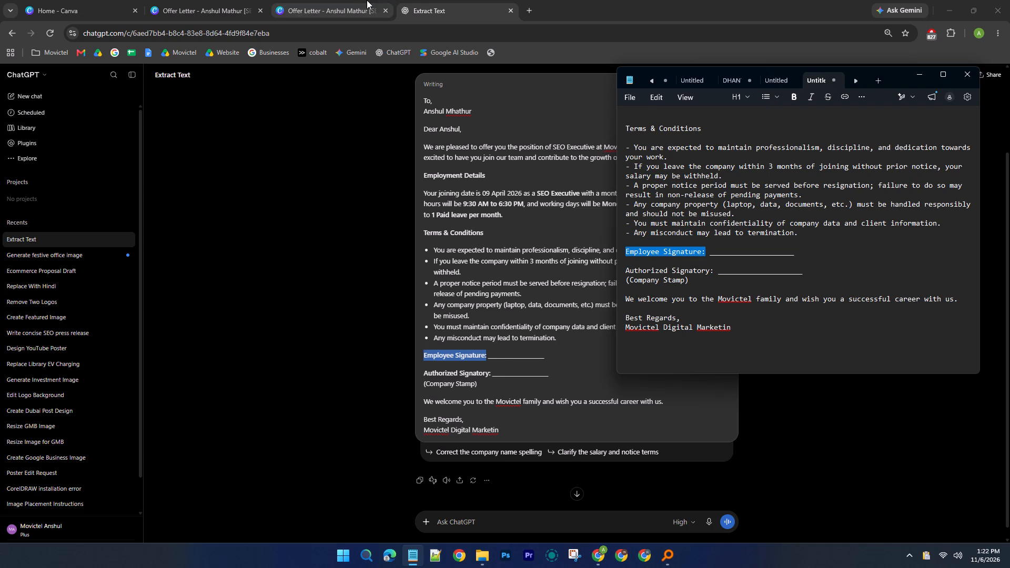
In Canva, duplicate the body text box that starts with the greeting and replace the copy's text with "Employee Signature:" from Notepad.
left_click(372, 0)
left_click(539, 236)
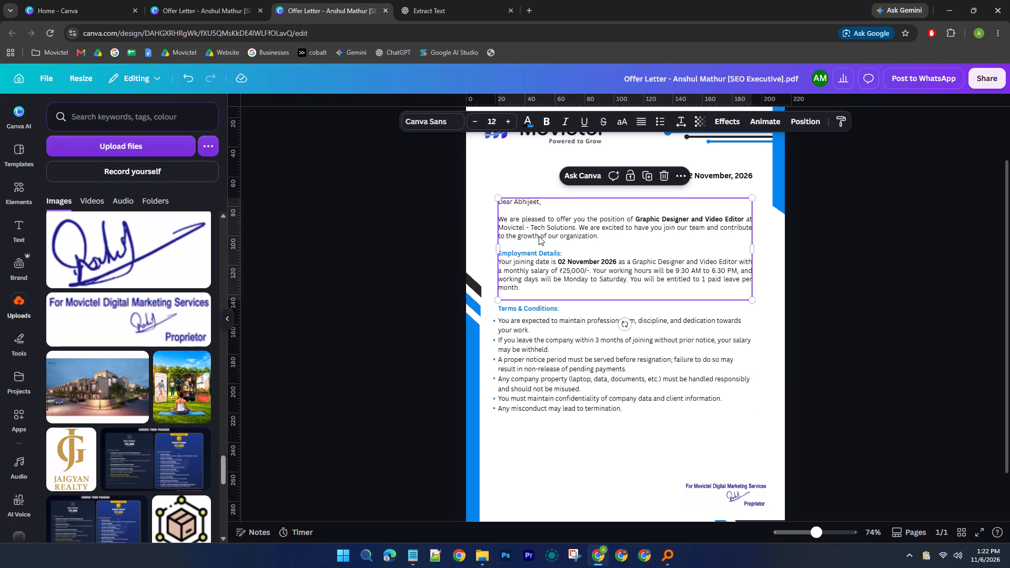
key("ctrl+c")
key("ctrl+v")
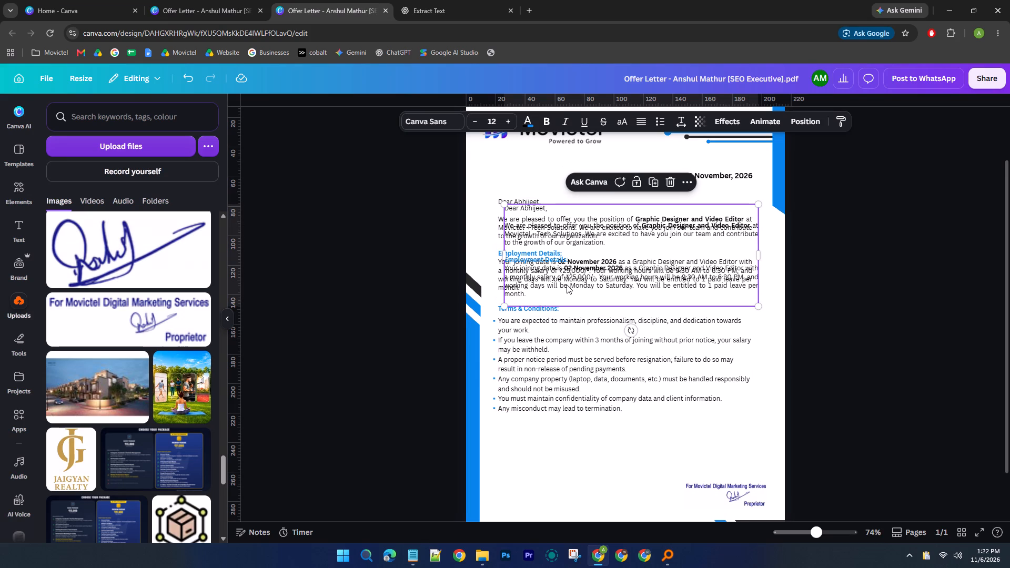
key("ctrl+a")
left_click(412, 266)
triple_click(604, 275)
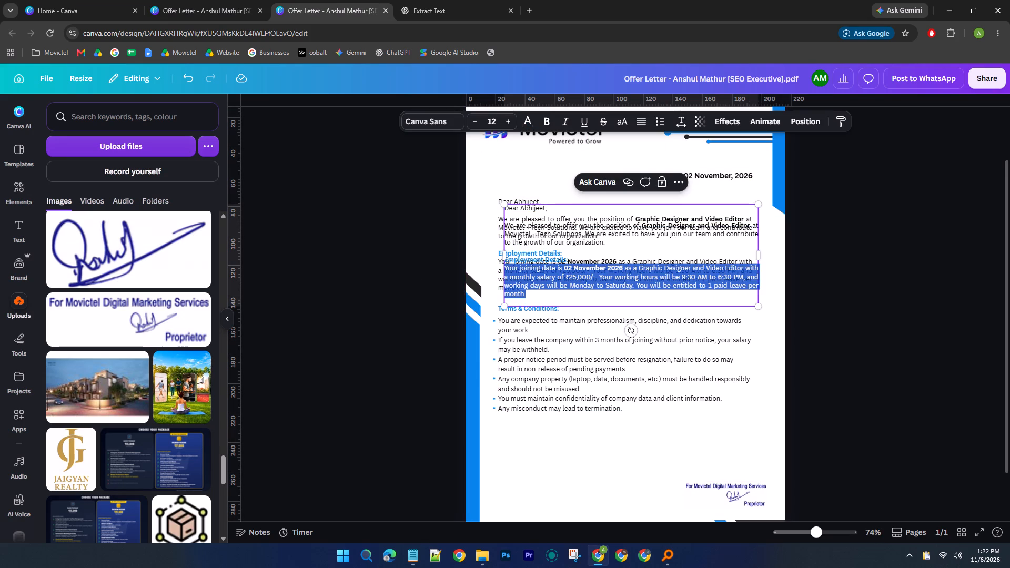
key("ctrl+v")
key("ctrl+a")
left_click(413, 556)
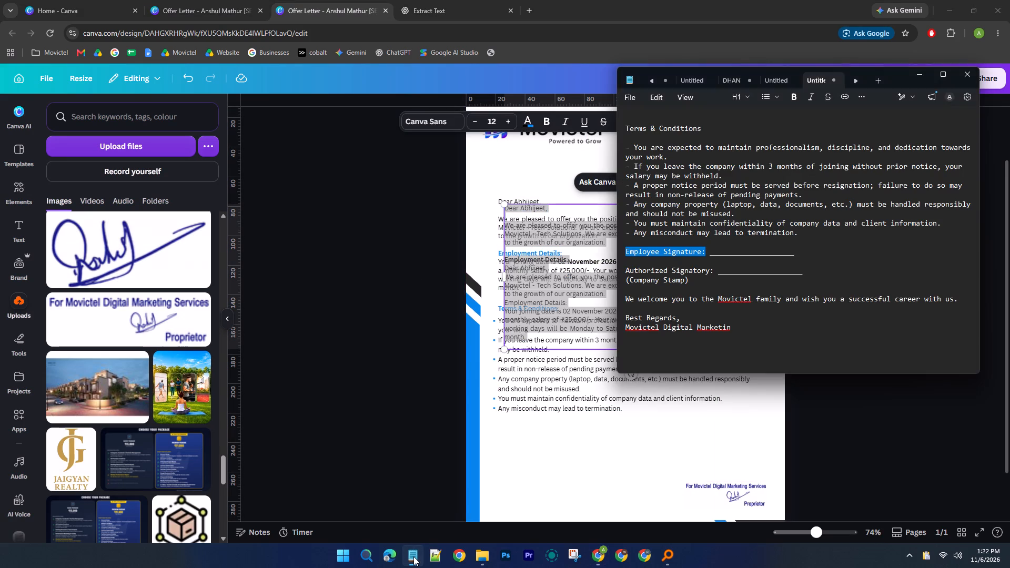
key("ctrl+c")
left_click(413, 556)
key("ctrl+v")
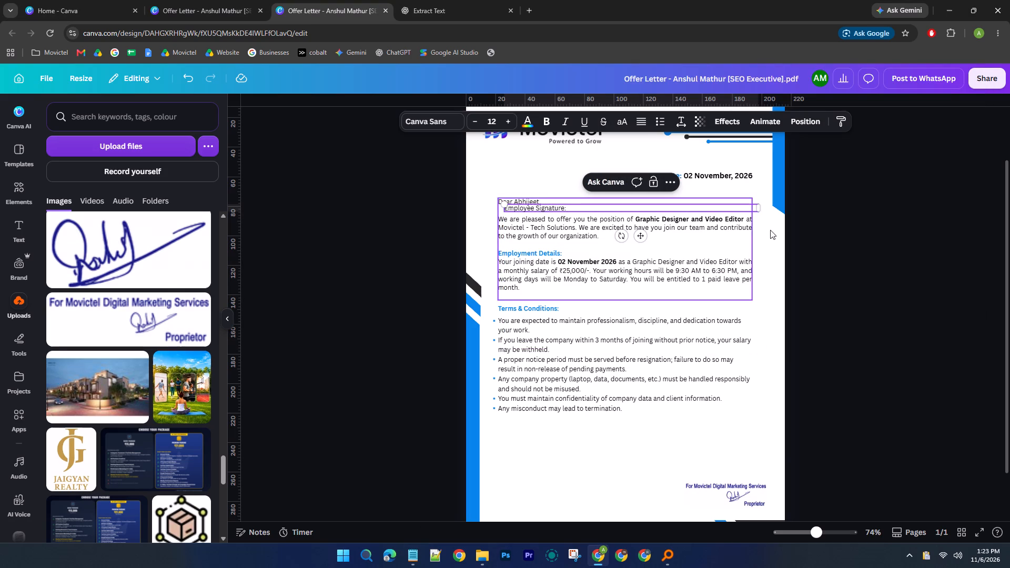
Position the "Employee Signature:" label below the terms list against a vertical guide at 22 mm, and narrow its box to fit the text.
left_click_drag(642, 239, 629, 461)
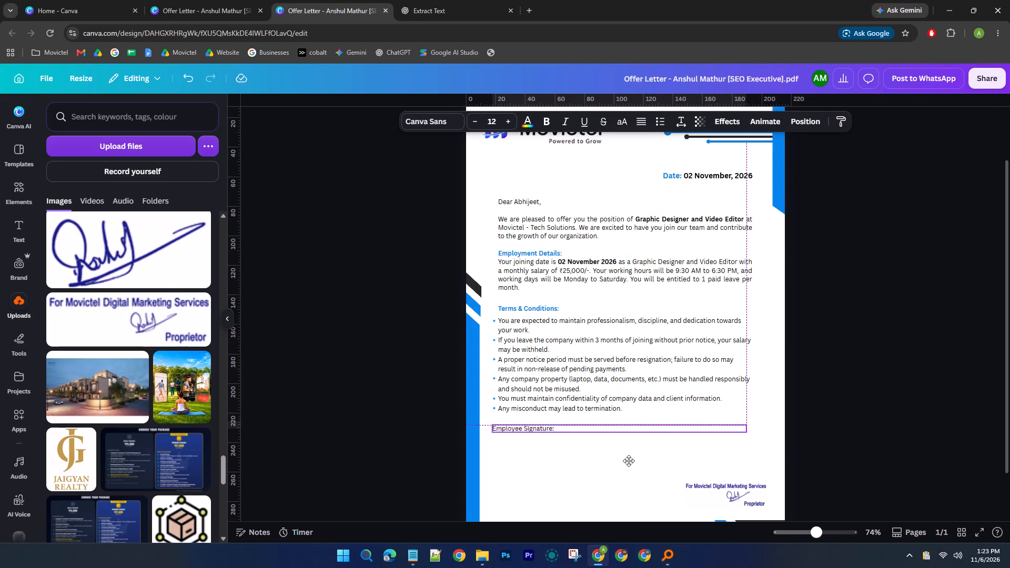
left_click_drag(629, 461, 629, 478)
scroll(476, 430, "up", 4, "ctrl")
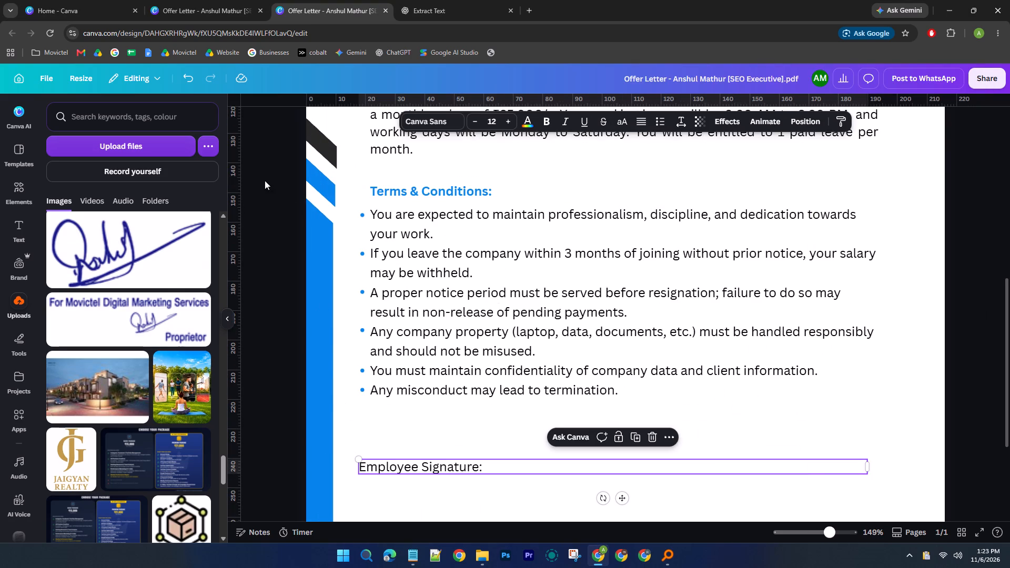
left_click_drag(240, 170, 366, 171)
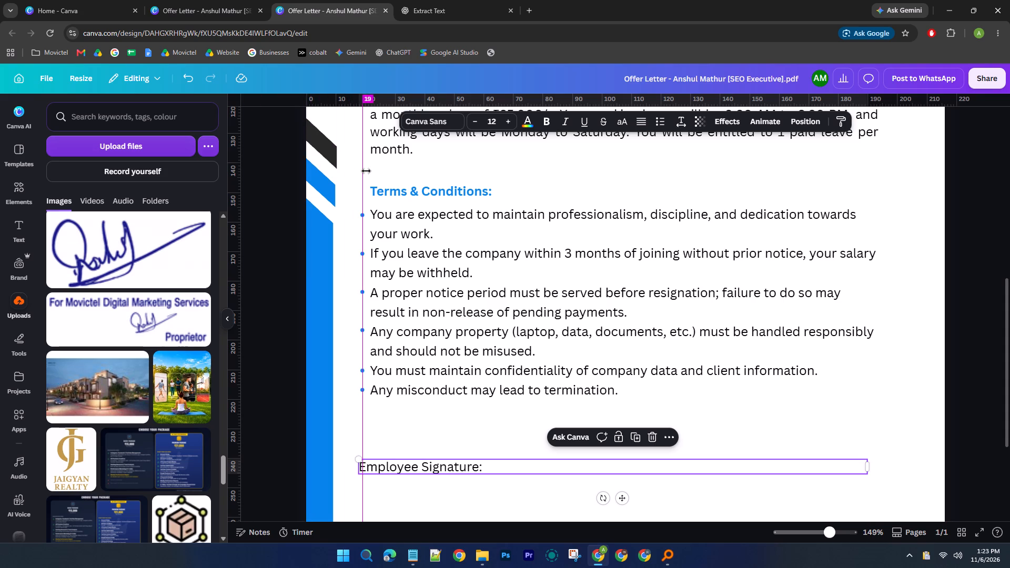
left_click_drag(366, 171, 369, 171)
scroll(416, 399, "down", 2)
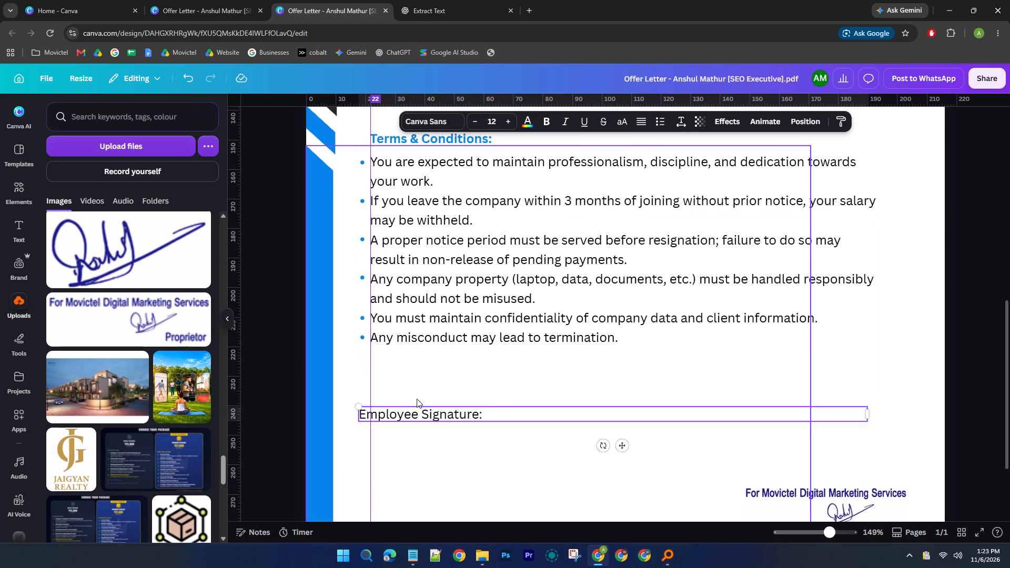
left_click(281, 334)
left_click_drag(390, 360, 393, 360)
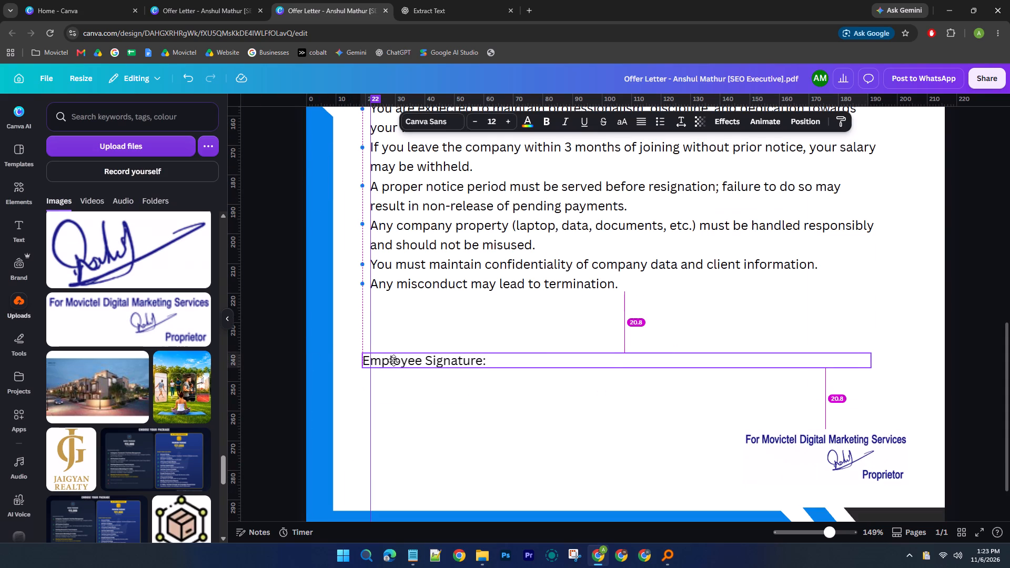
left_click_drag(393, 360, 400, 360)
left_click_drag(879, 360, 500, 365)
left_click(570, 372)
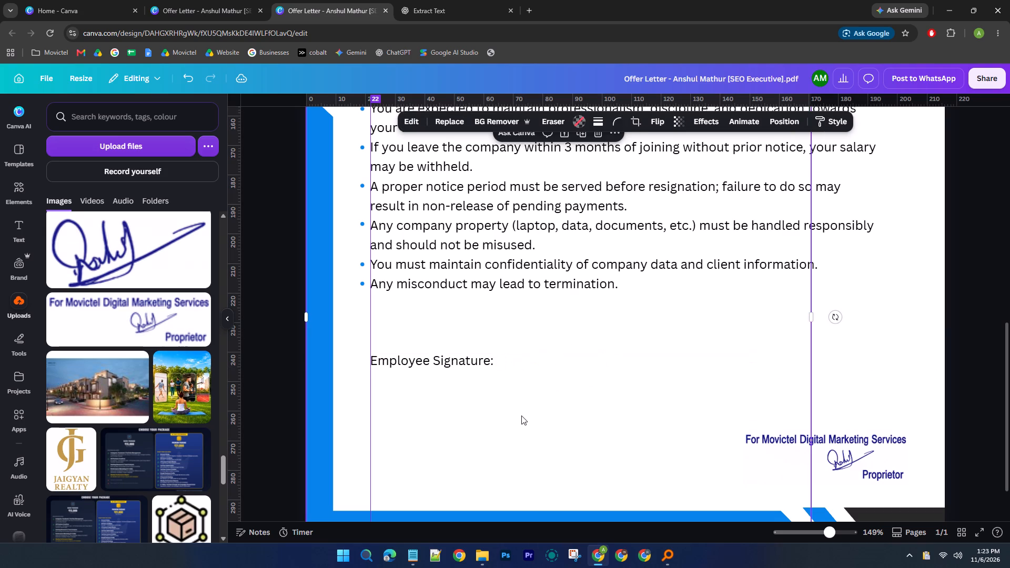
Duplicate the "Employee Signature:" label directly beneath it, replace the text with "Authorized Signatory:" from Notepad, and widen the box to fit.
left_click(464, 270)
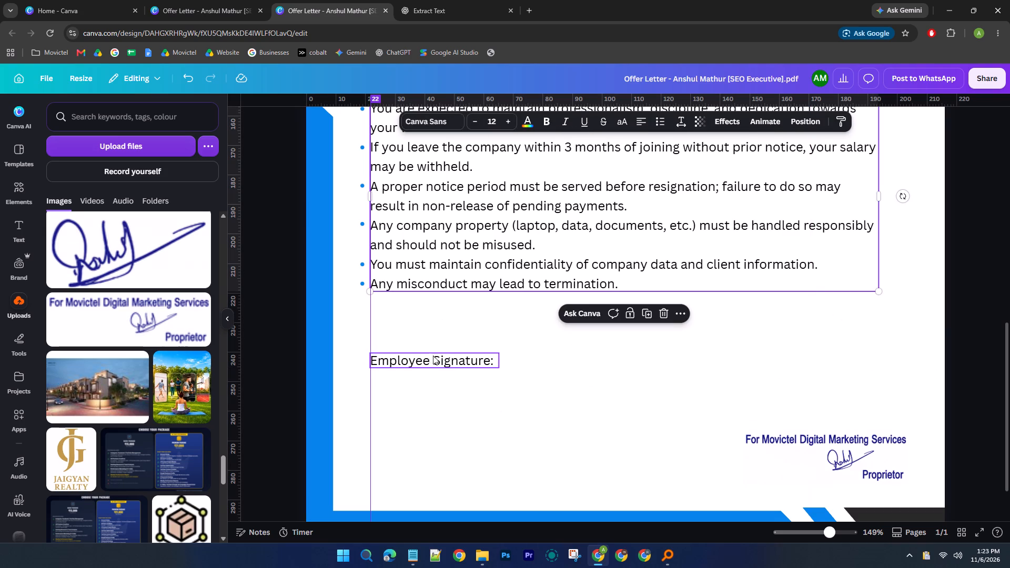
left_click(433, 363)
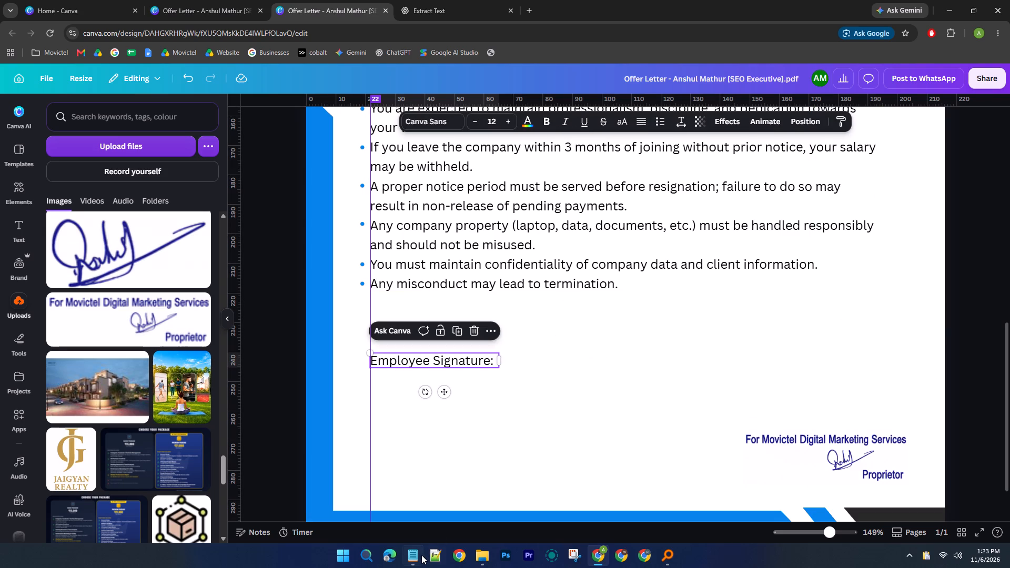
left_click(420, 556)
left_click_drag(712, 270, 621, 268)
key("ctrl+c")
left_click(922, 74)
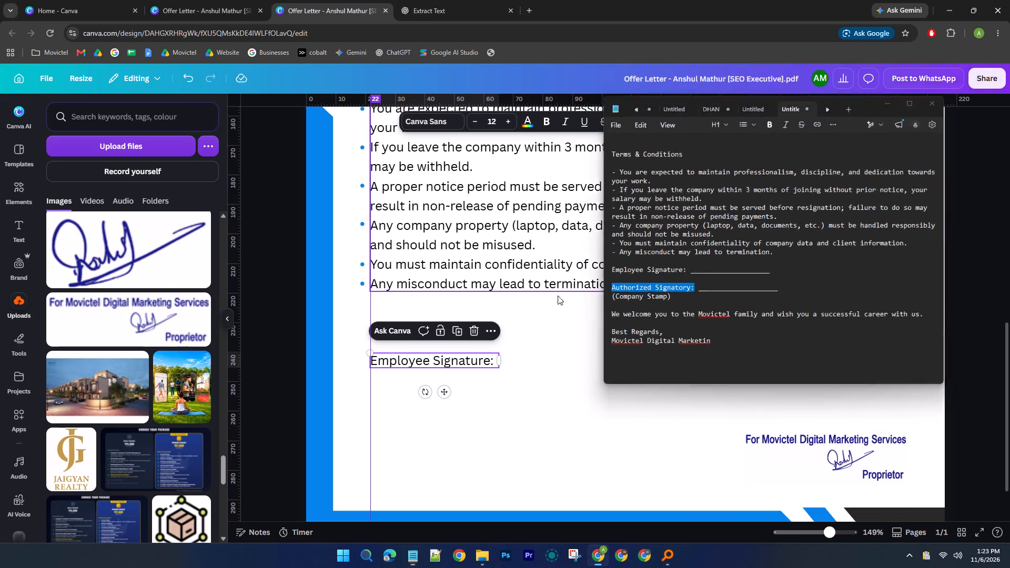
left_click(456, 328)
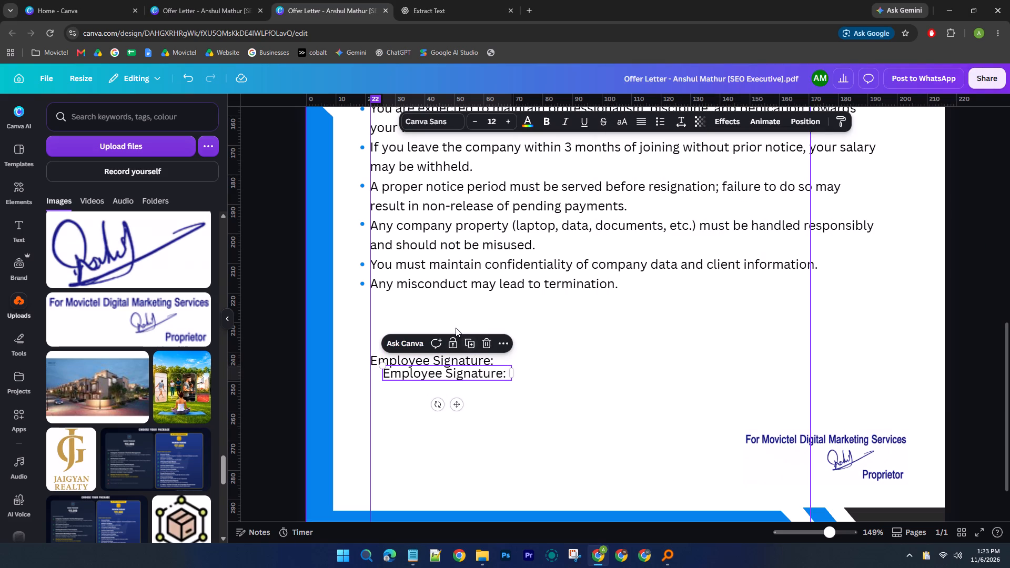
left_click_drag(478, 374, 468, 384)
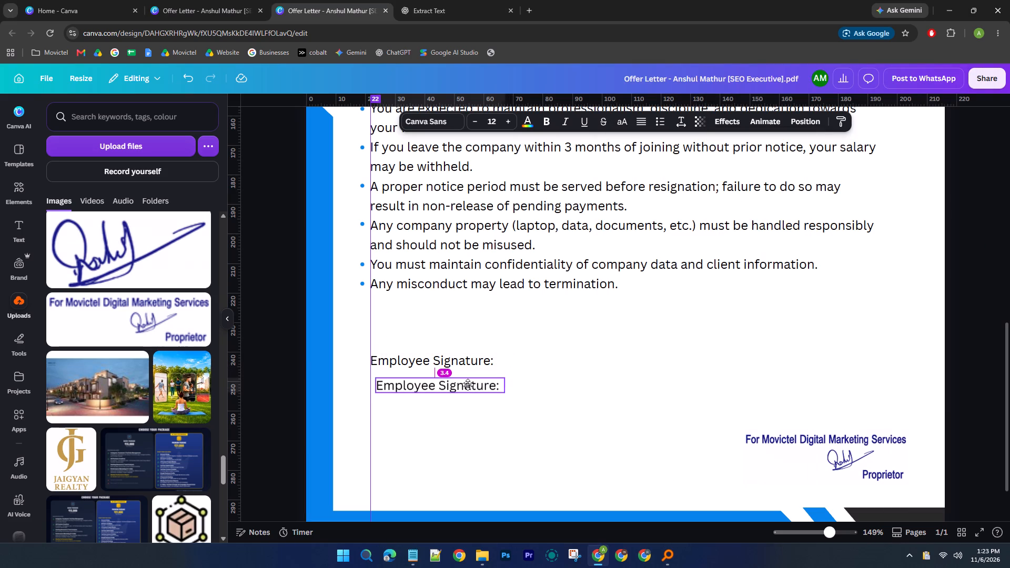
left_click_drag(468, 384, 466, 384)
double_click(466, 384)
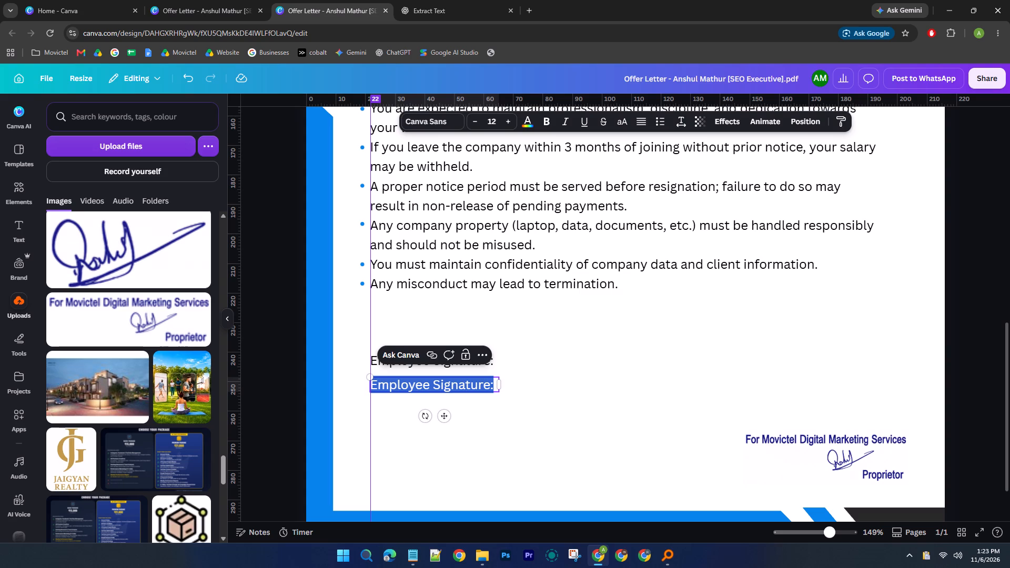
key("ctrl+v")
left_click_drag(501, 389, 510, 389)
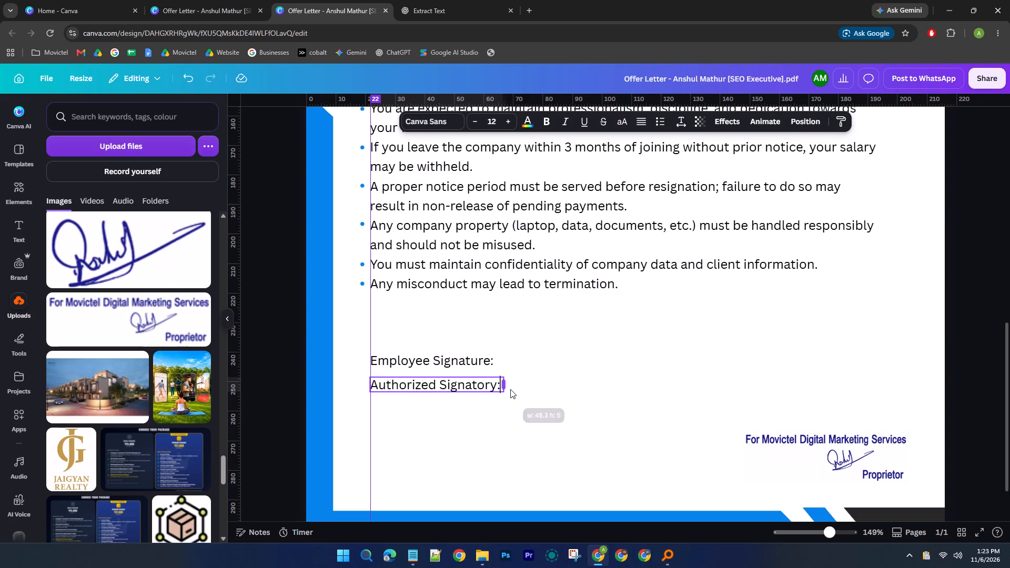
left_click_drag(510, 389, 512, 389)
left_click(570, 383)
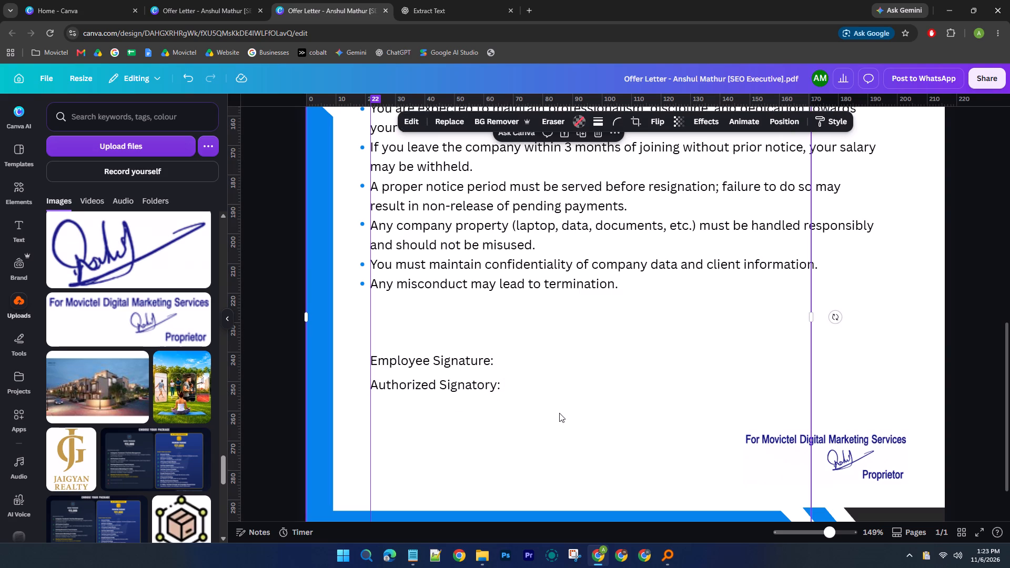
Copy "(Company Stamp)" from Notepad and add it as a second line under "Authorized Signatory:" in the same text box.
left_click(411, 560)
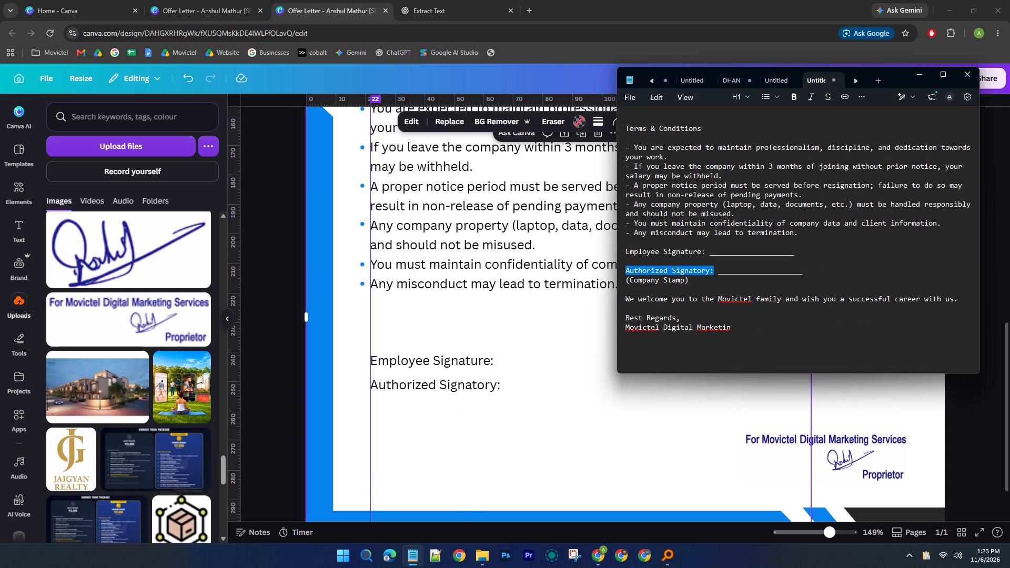
left_click_drag(688, 281, 620, 281)
key("ctrl+c")
left_click(494, 399)
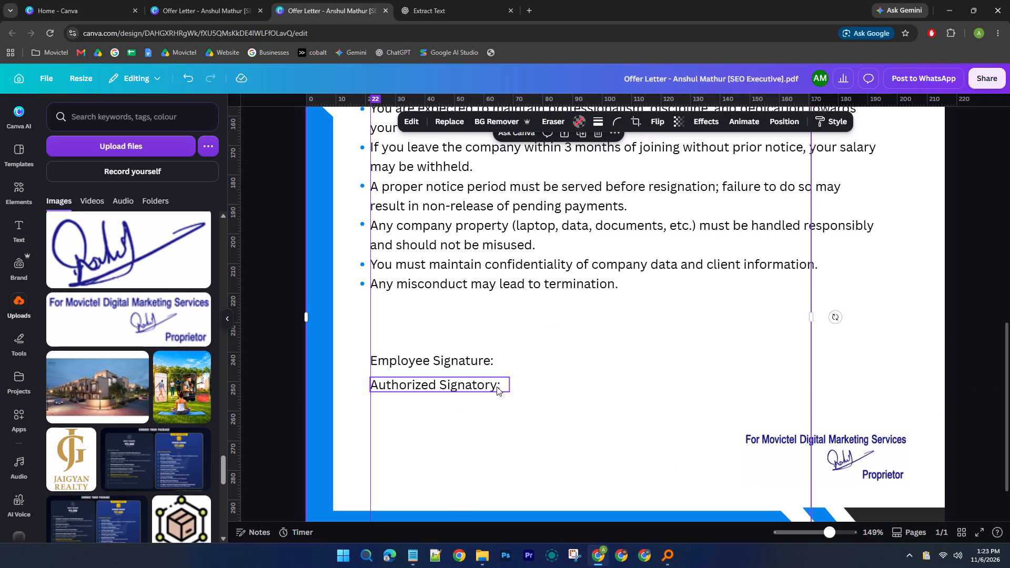
double_click(497, 387)
left_click(502, 387)
key("shift+Return")
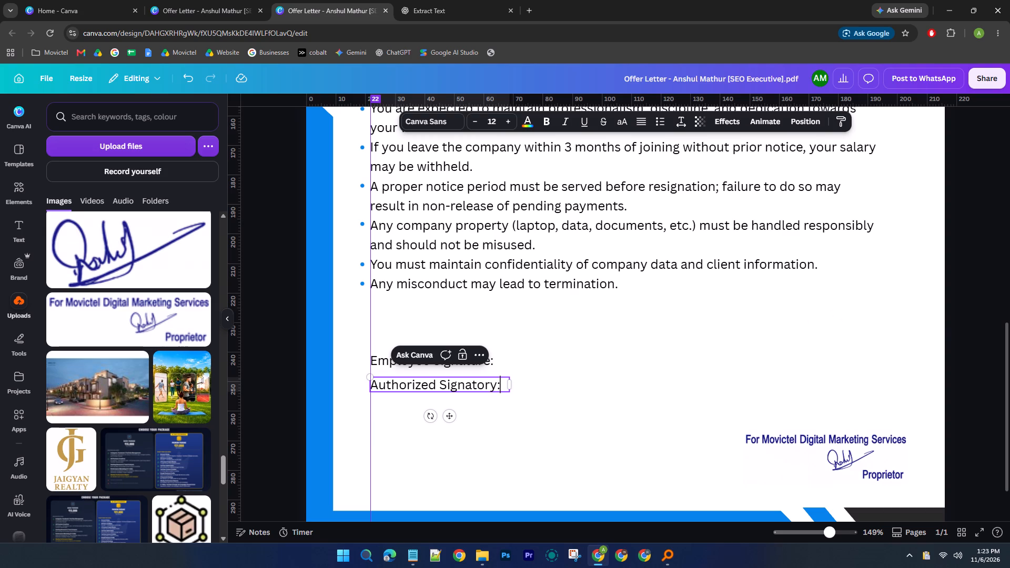
key("ctrl+v")
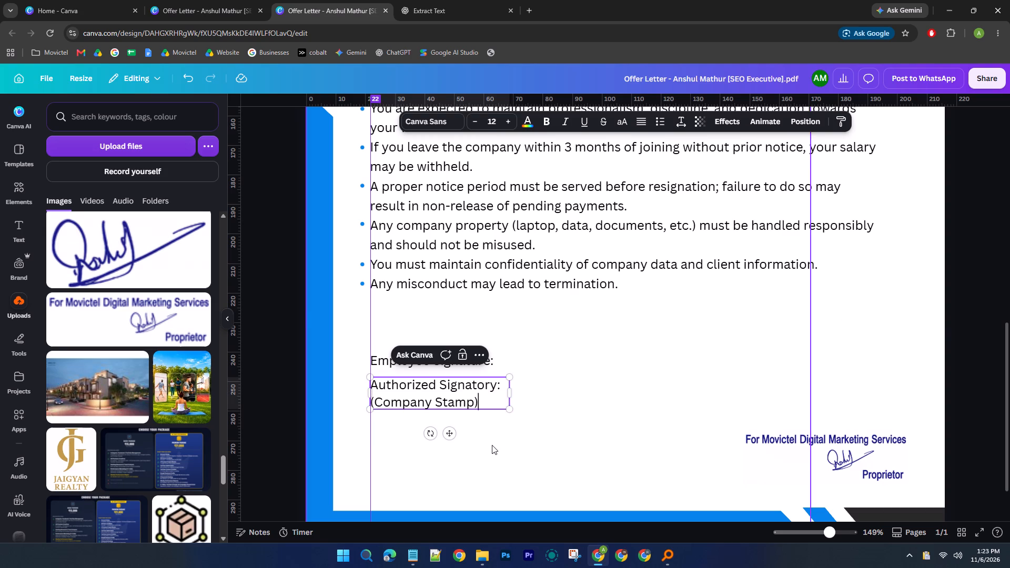
left_click(492, 445)
In Notepad, copy the sentence "We welcome you to the Movictel family and wish you a successful career with us." and return to the Canva letter.
left_click(417, 555)
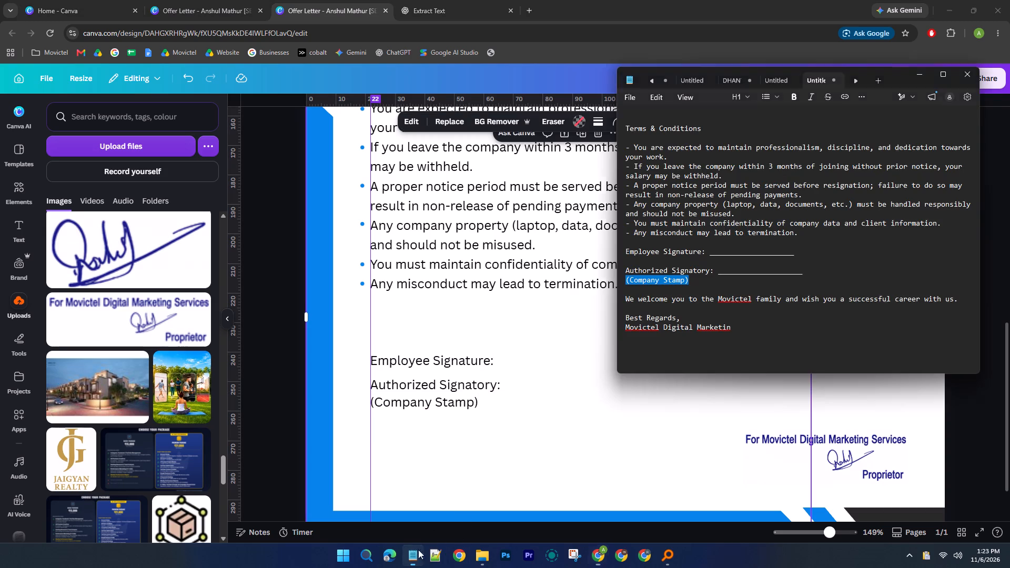
scroll(688, 298, "down", 1)
left_click_drag(960, 300, 605, 299)
key("ctrl+c")
left_click(927, 75)
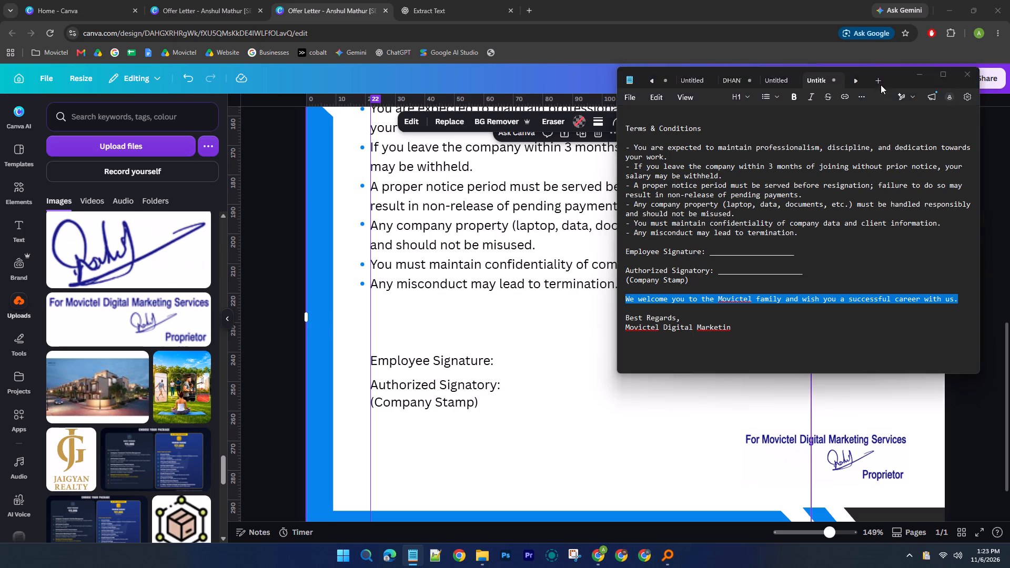
left_click(223, 0)
left_click(339, 0)
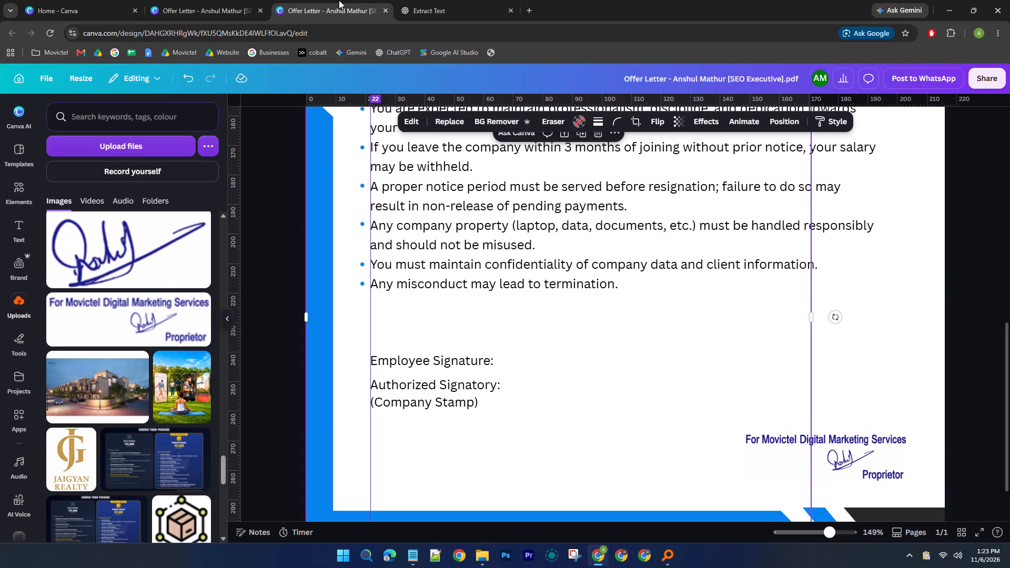
Duplicate the "Employee Signature:" label and place the copy below "(Company Stamp)", aligned to the 22 mm vertical guide.
left_click(424, 367)
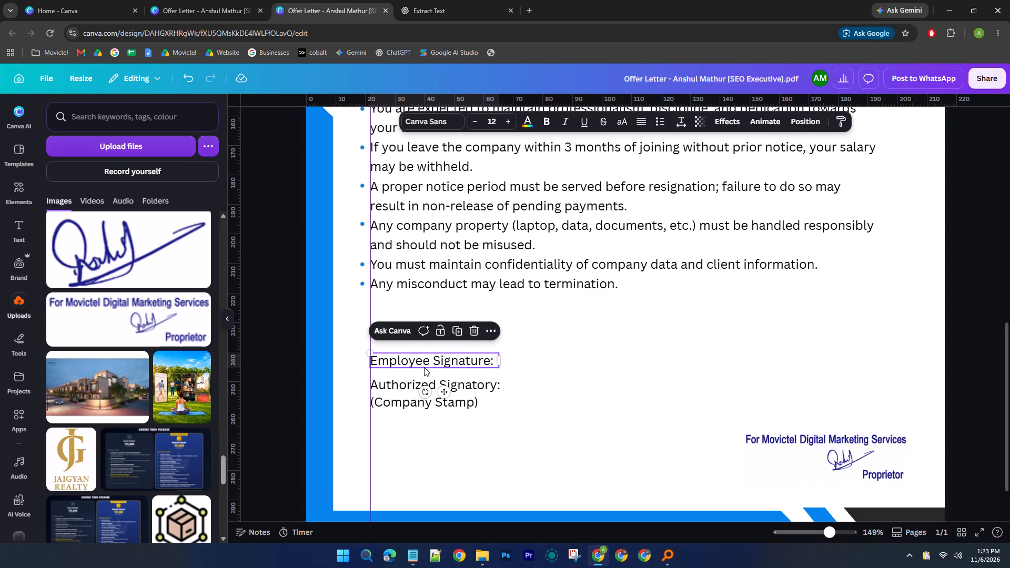
key("ctrl+c")
key("ctrl+v")
left_click_drag(456, 408, 451, 487)
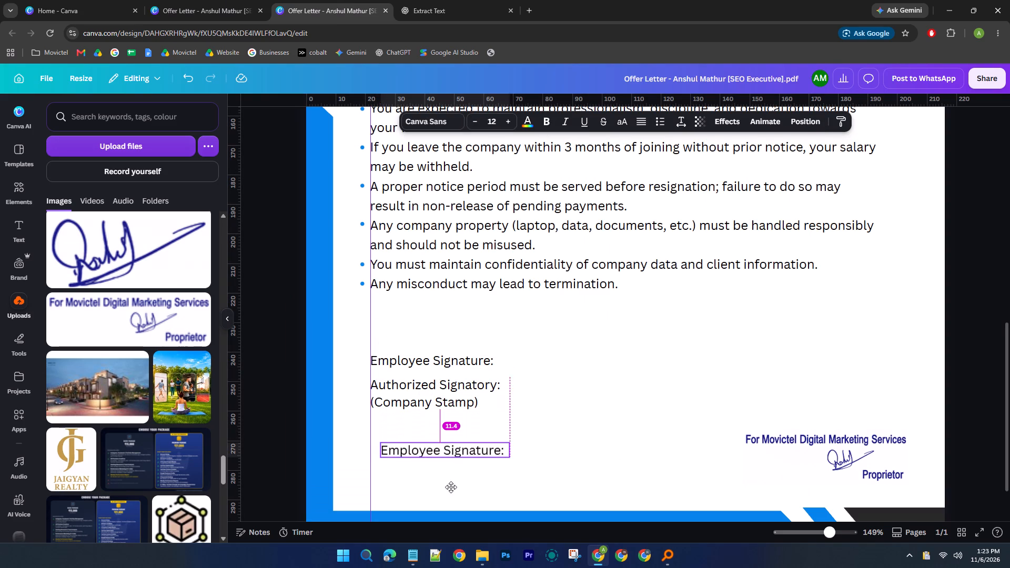
left_click_drag(451, 487, 442, 485)
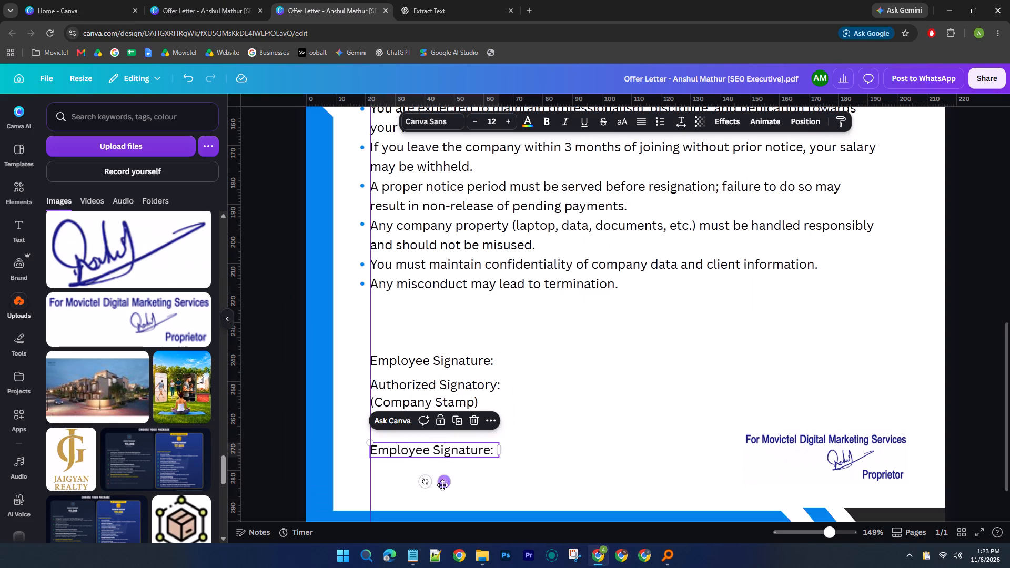
Replace the duplicated label's text with the welcome sentence from Notepad, and widen its box so the sentence fits on one line.
left_click(412, 552)
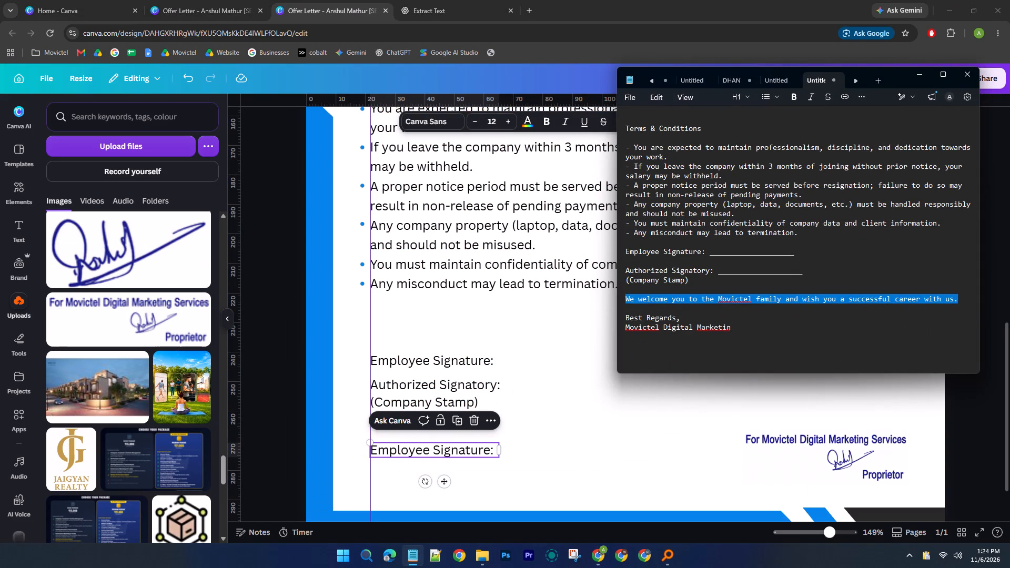
key("ctrl+c")
triple_click(415, 452)
key("ctrl+v")
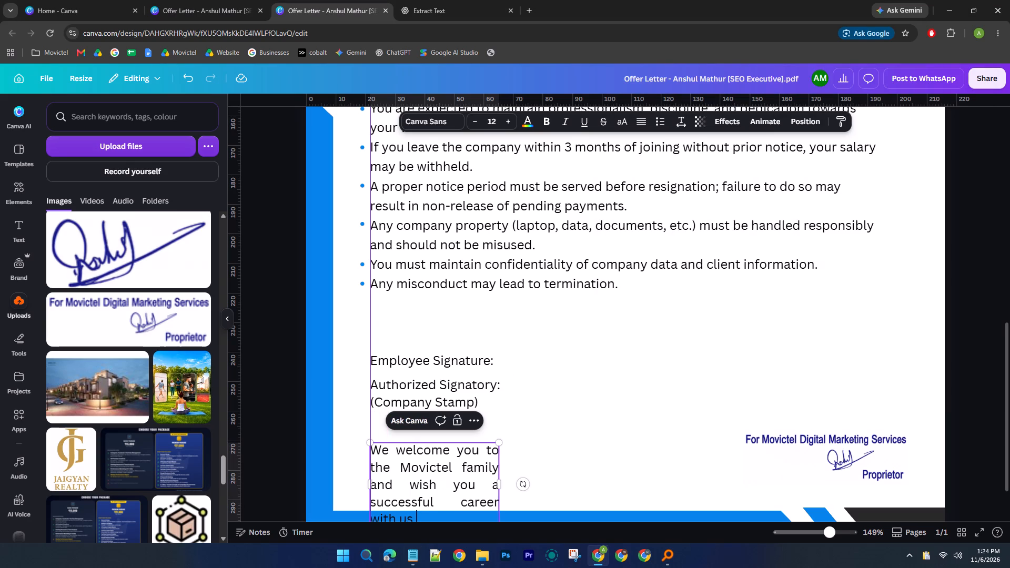
left_click_drag(502, 485, 712, 465)
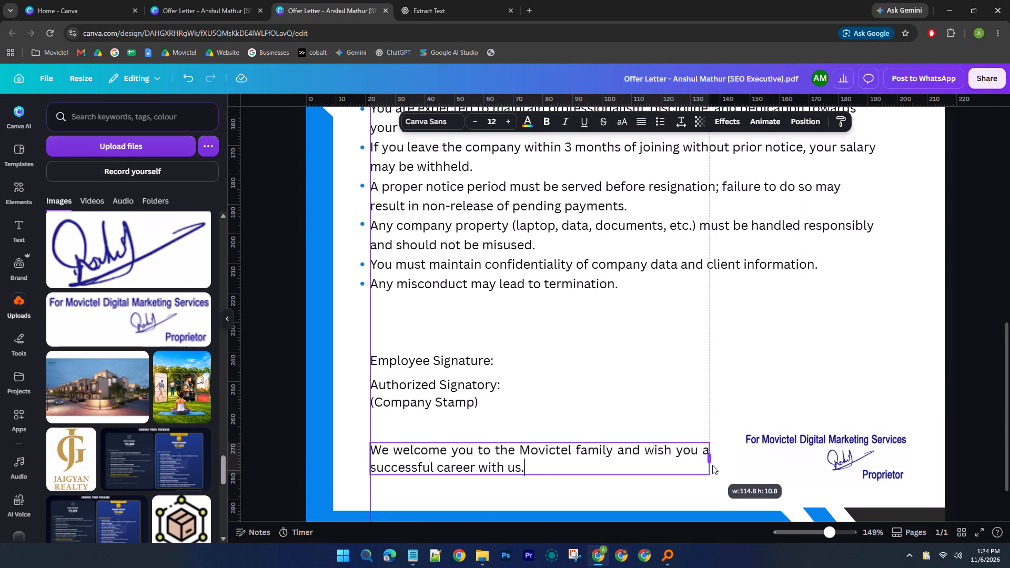
left_click_drag(712, 465, 837, 470)
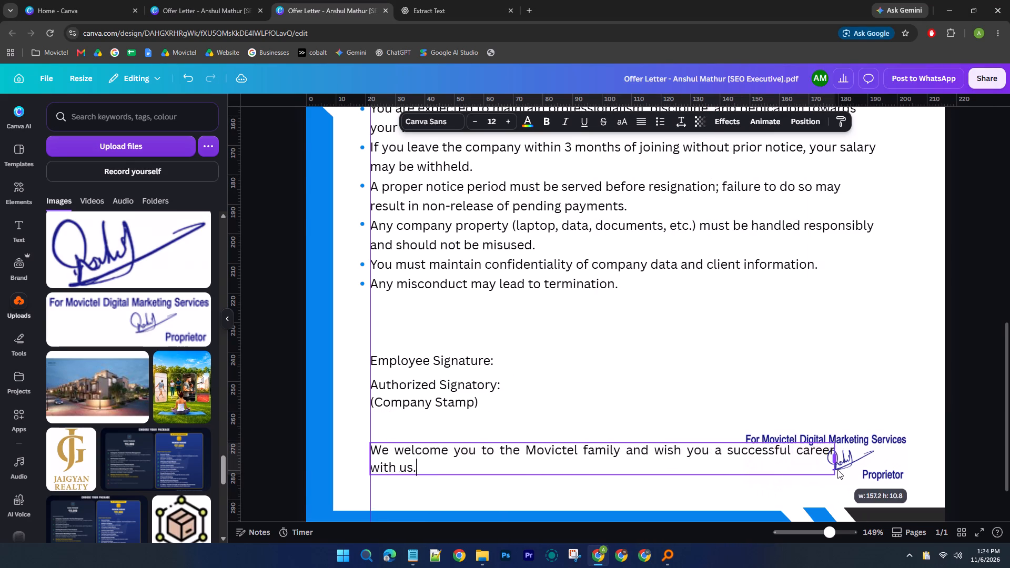
left_click_drag(837, 470, 865, 470)
left_click(947, 389)
Move the "Employee Signature:" and "Authorized Signatory:" labels together straight up, closer to the terms list.
scroll(950, 380, "down", 2)
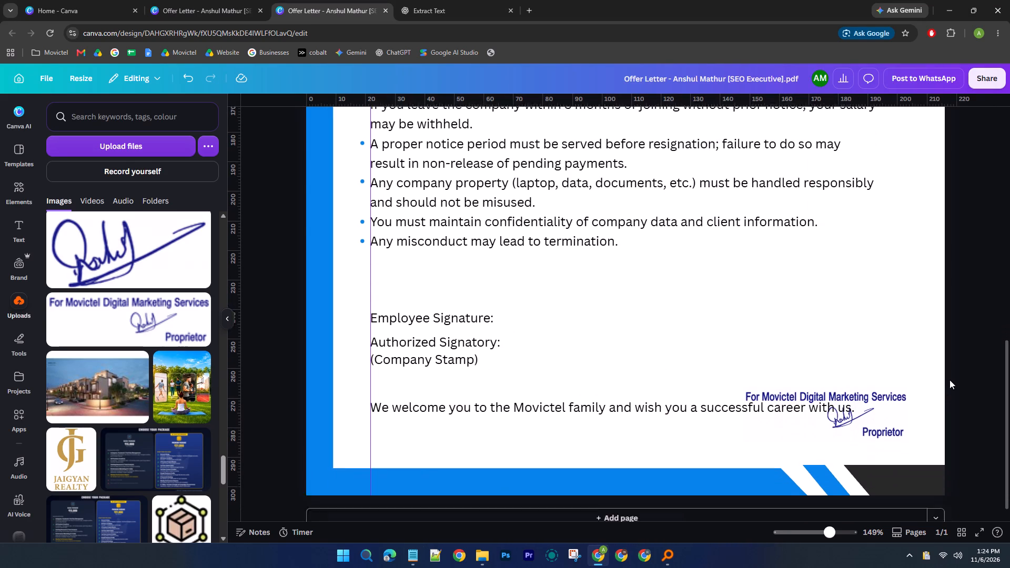
scroll(950, 380, "up", 3)
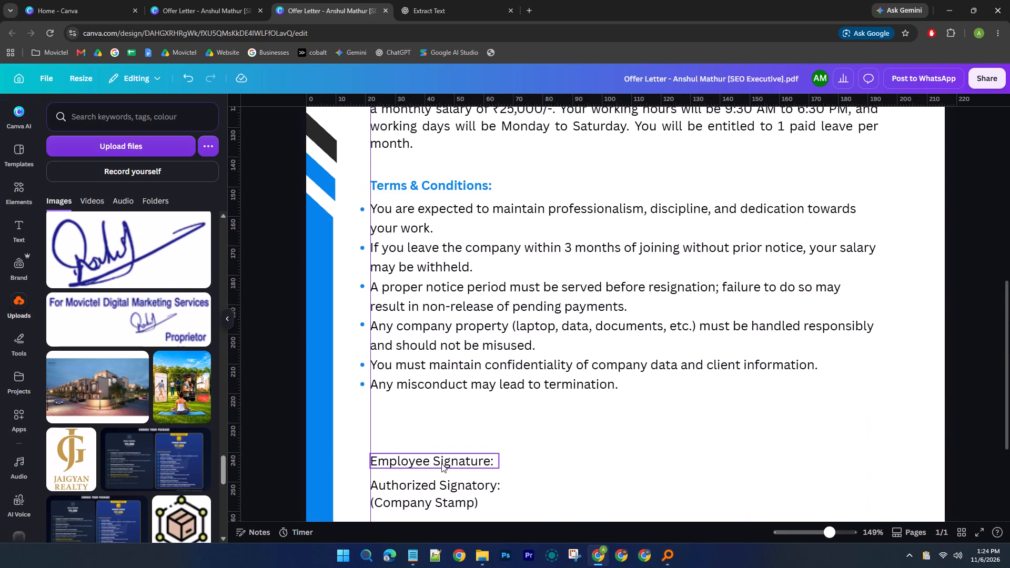
left_click(441, 463)
left_click(411, 502, "shift")
left_click_drag(411, 500, 411, 494)
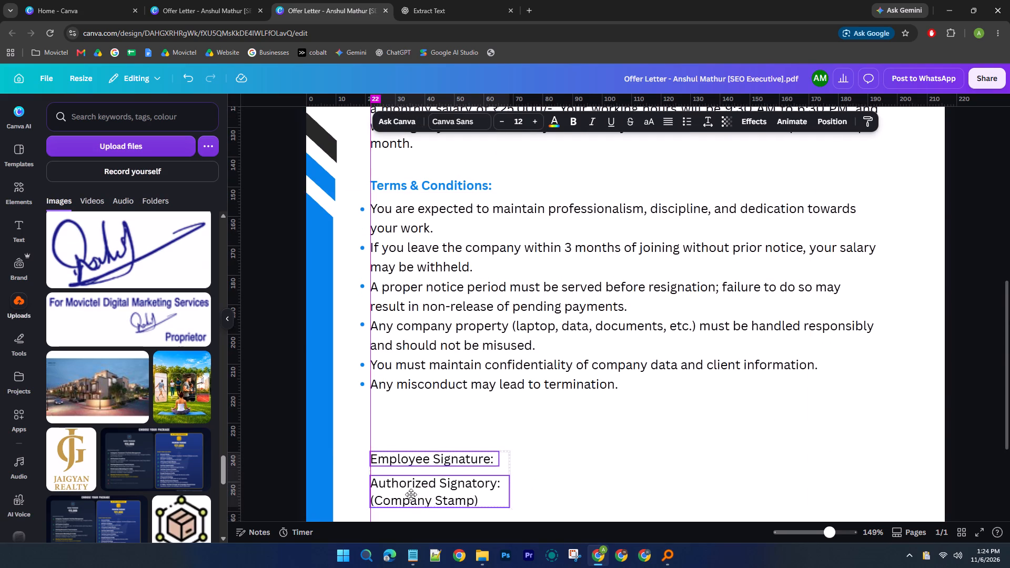
left_click_drag(411, 494, 411, 464)
Move the welcome sentence up to just below "(Company Stamp)", keeping it aligned to the 22 mm guide.
scroll(411, 464, "down", 2)
left_click_drag(453, 391, 460, 321)
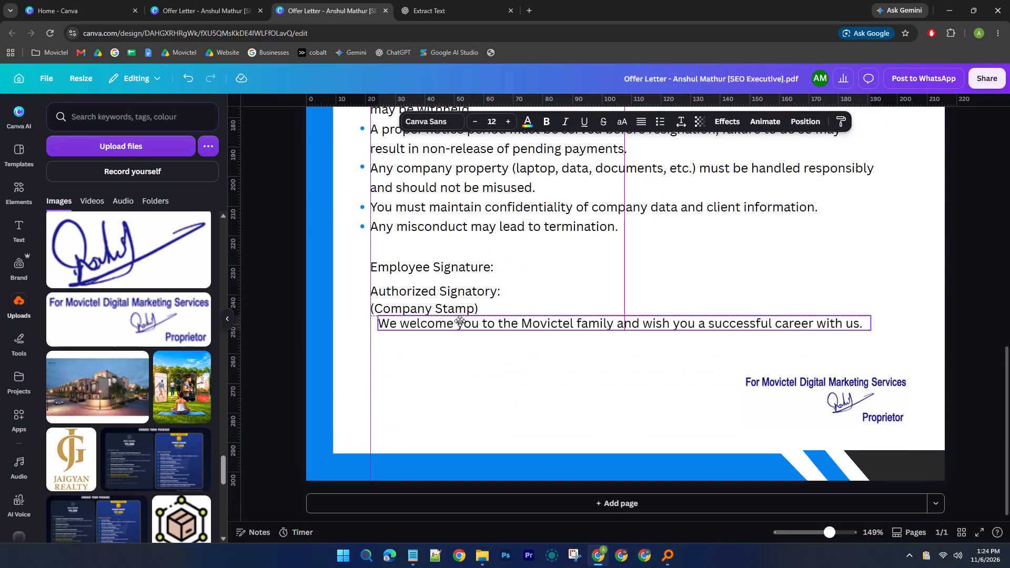
left_click_drag(460, 321, 455, 337)
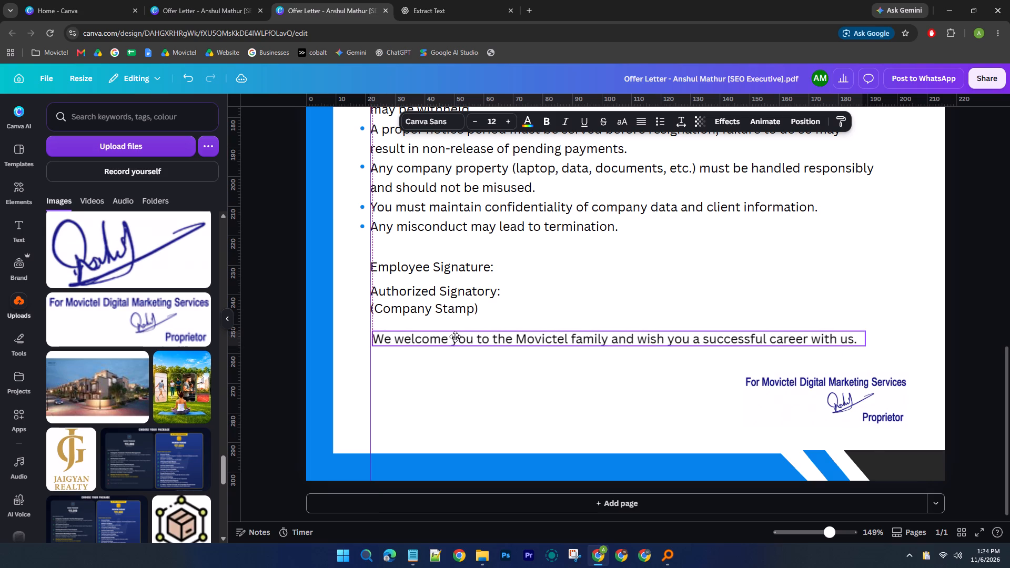
left_click_drag(455, 337, 454, 337)
left_click(981, 294)
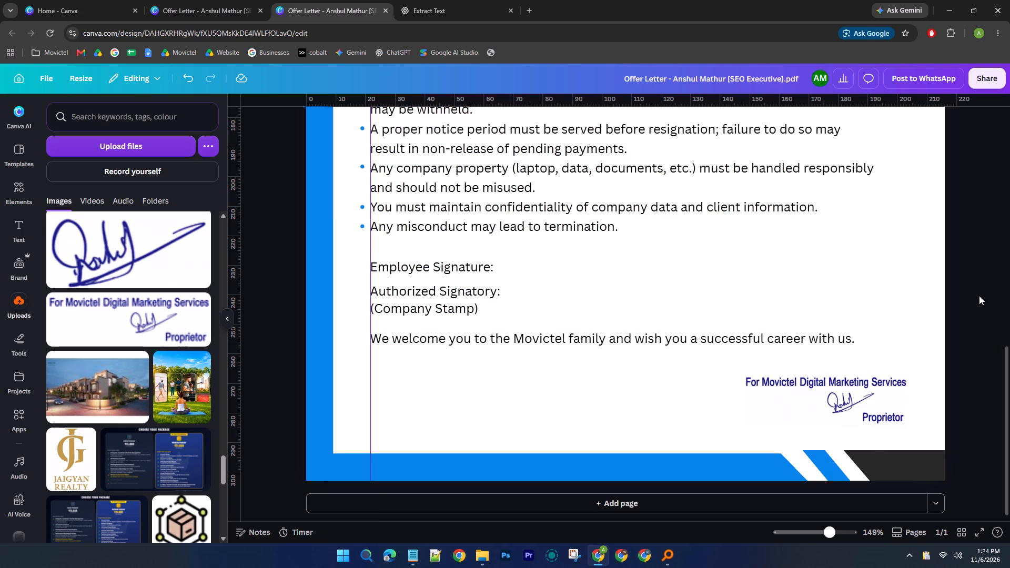
Move the text box with the greeting and employment details slightly up, closer to the date line.
scroll(445, 445, "up", 5)
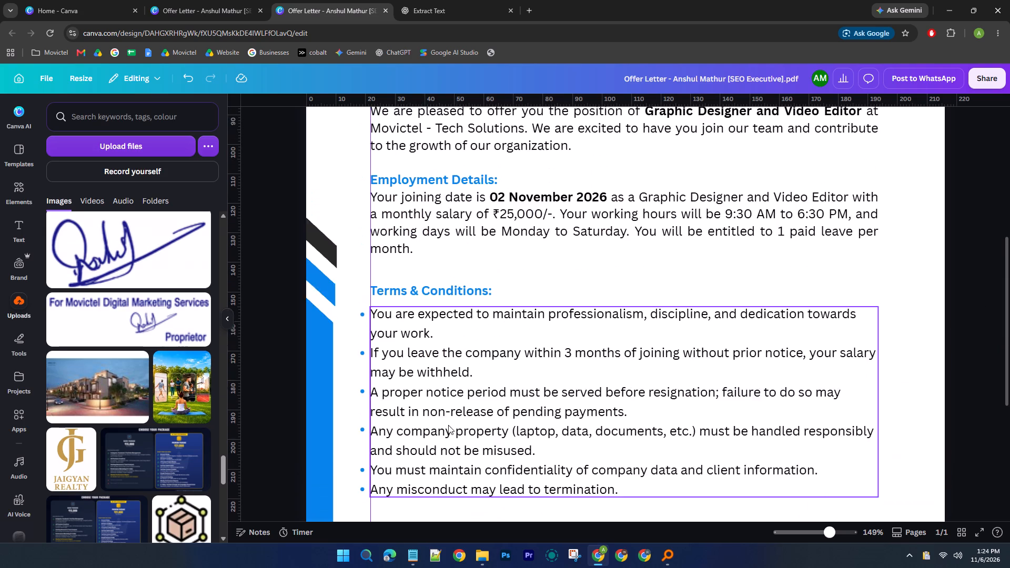
scroll(448, 425, "up", 3)
left_click_drag(449, 421, 449, 403)
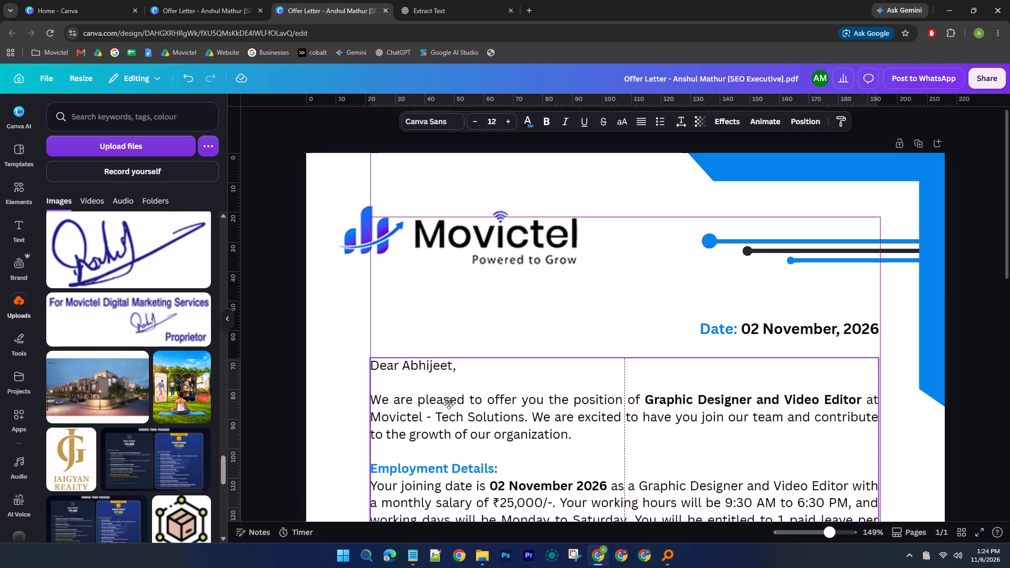
left_click_drag(449, 403, 449, 400)
Move the "Terms & Conditions:" heading, the terms text and its bullet group together up, closer to the employment details.
scroll(449, 401, "down", 3)
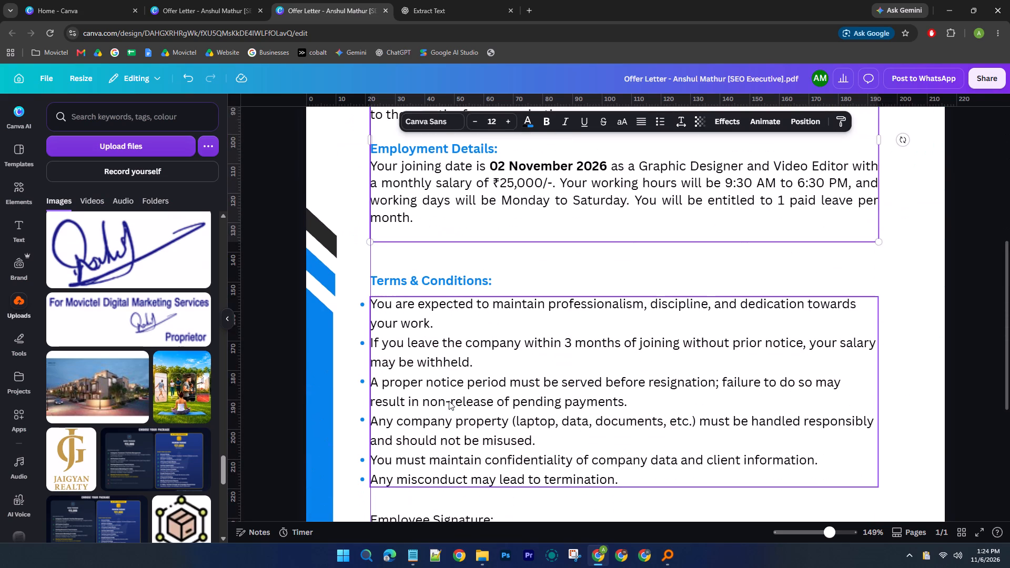
left_click(447, 384)
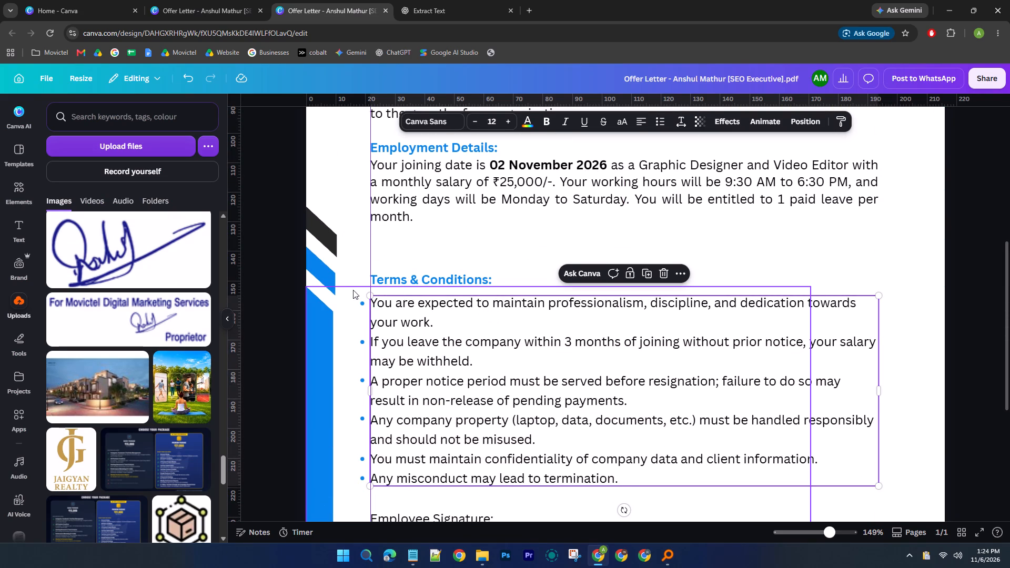
left_click(361, 305)
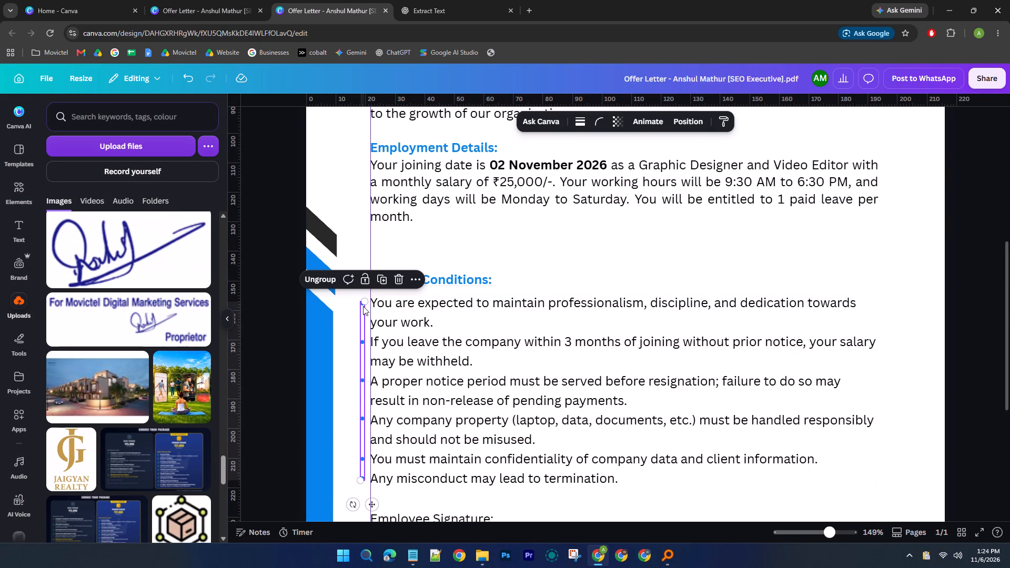
left_click(390, 317, "shift")
left_click(406, 282, "shift")
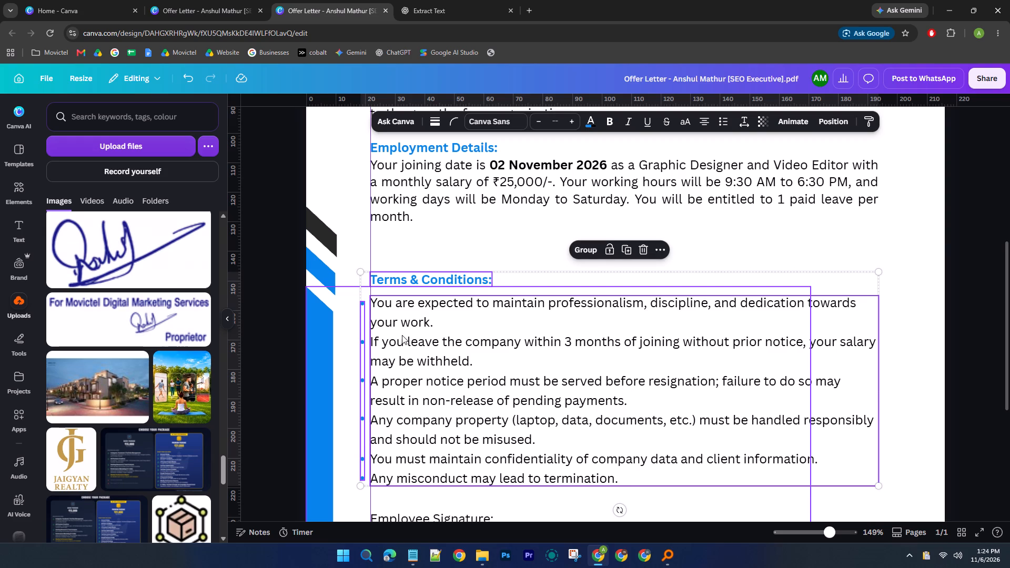
left_click_drag(401, 335, 401, 303)
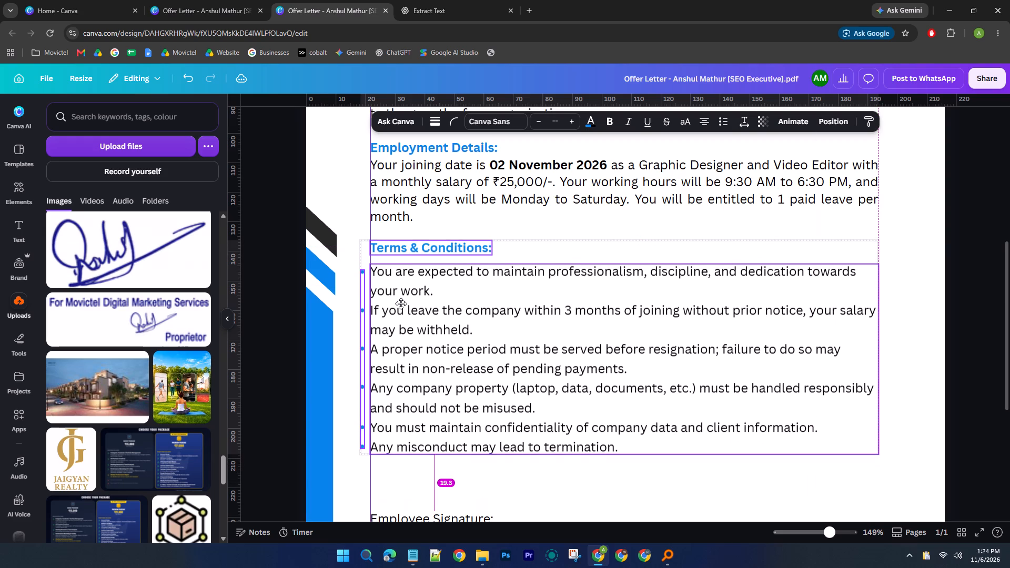
left_click_drag(401, 303, 401, 302)
scroll(401, 302, "down", 2, "ctrl")
scroll(483, 331, "up", 1)
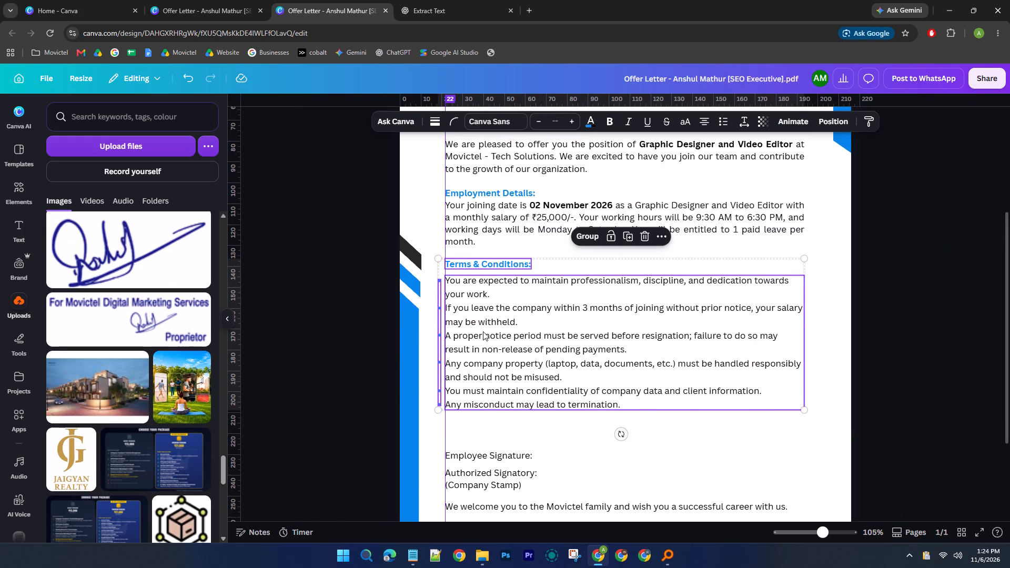
left_click(498, 398)
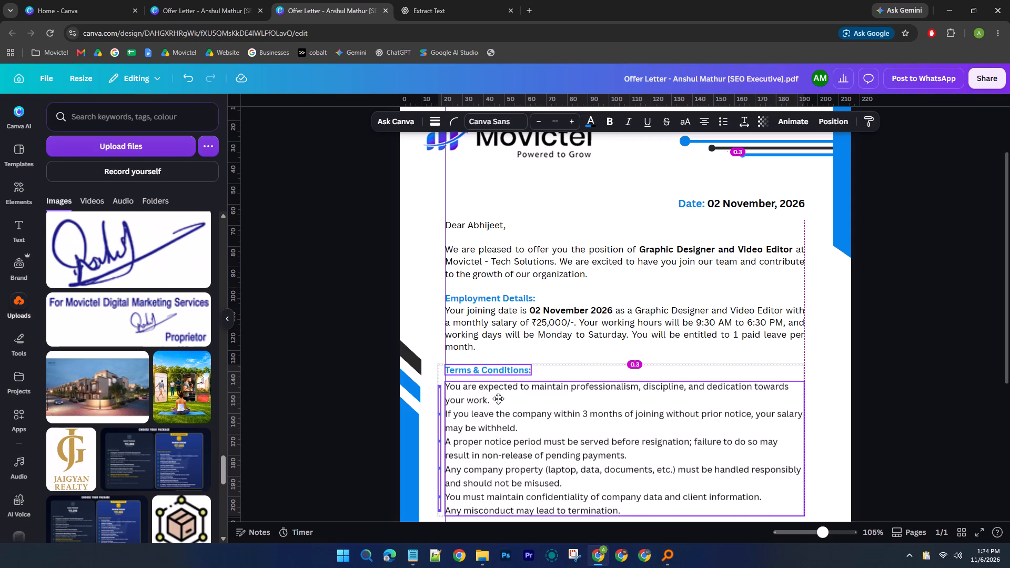
Move both signature labels together up to about 12 mm below the terms list, aligned to the 22 mm guide.
scroll(501, 393, "down", 4)
left_click(474, 333)
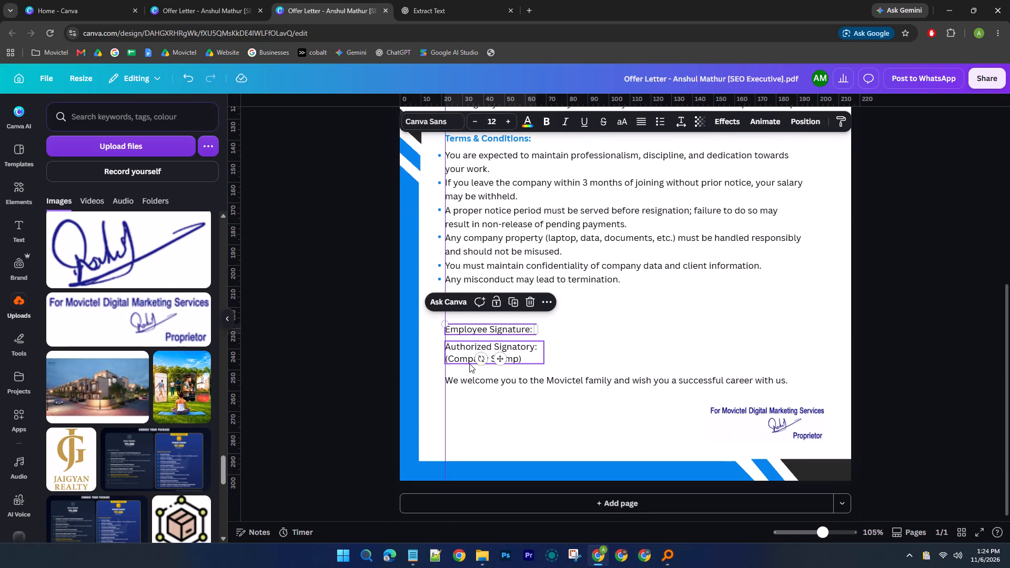
left_click(463, 362, "shift")
left_click_drag(466, 358, 463, 345)
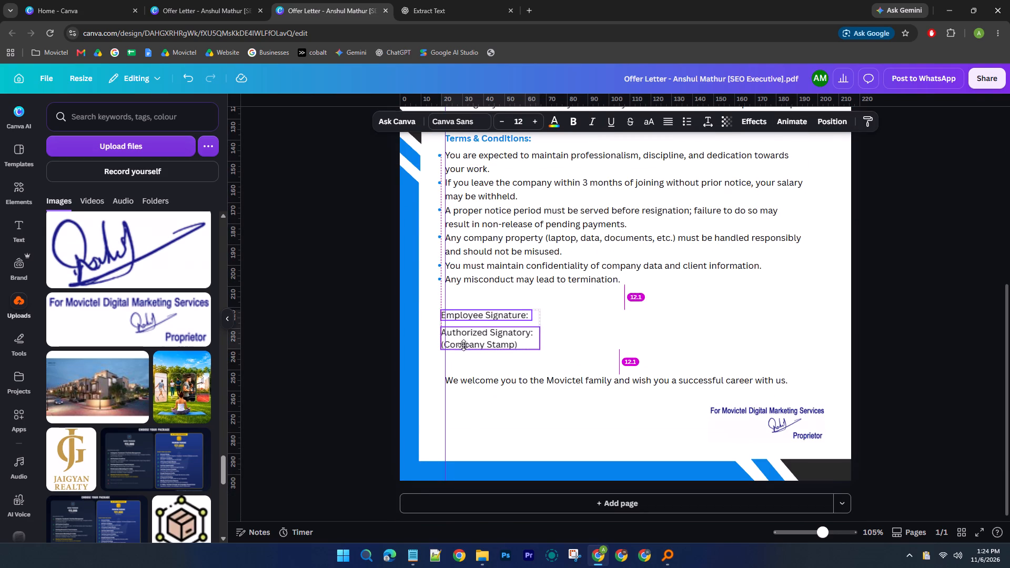
left_click_drag(463, 345, 466, 340)
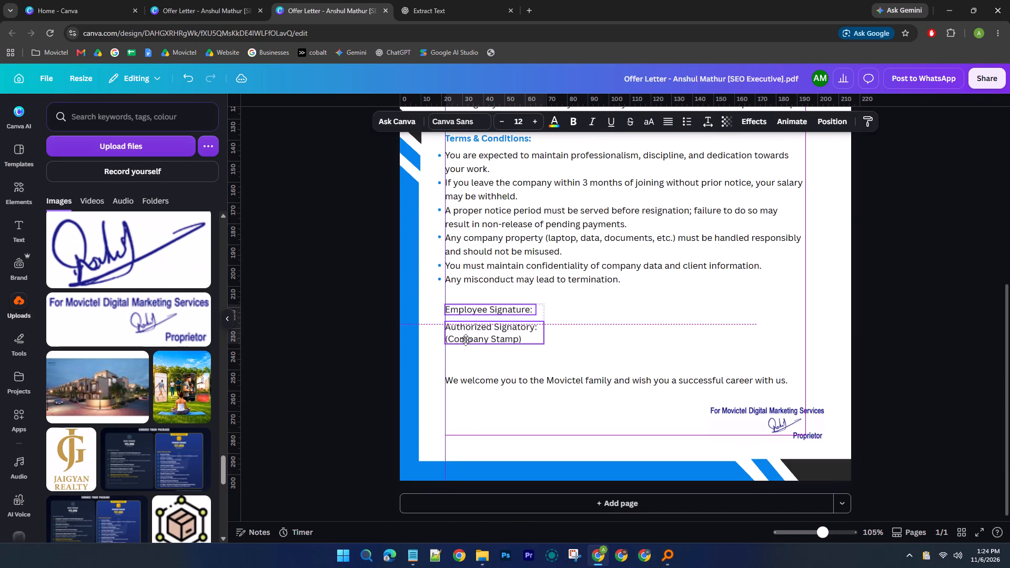
left_click_drag(466, 340, 466, 342)
Move the welcome sentence up to close the gap below "(Company Stamp)".
left_click_drag(478, 377, 478, 365)
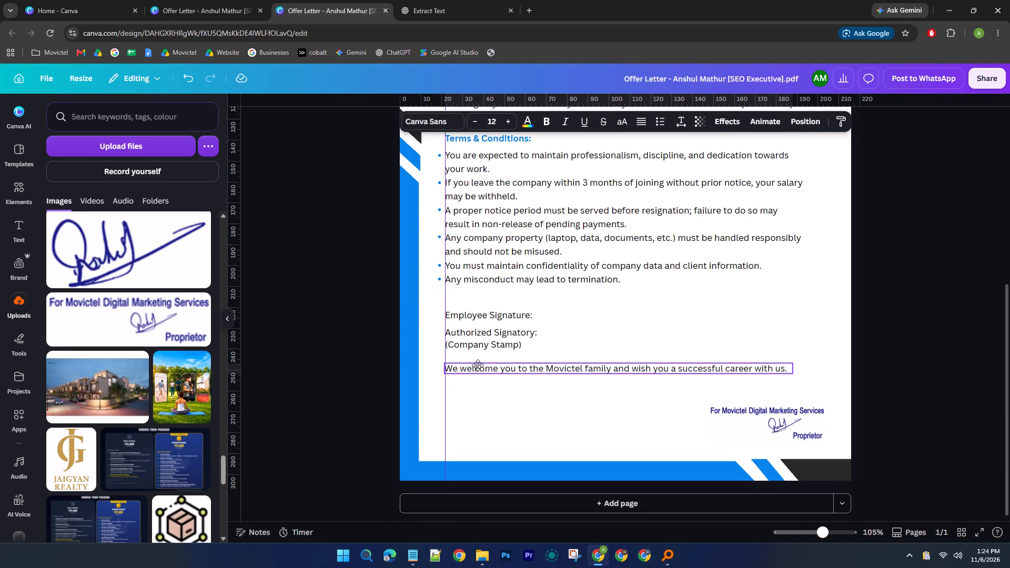
left_click_drag(478, 365, 478, 364)
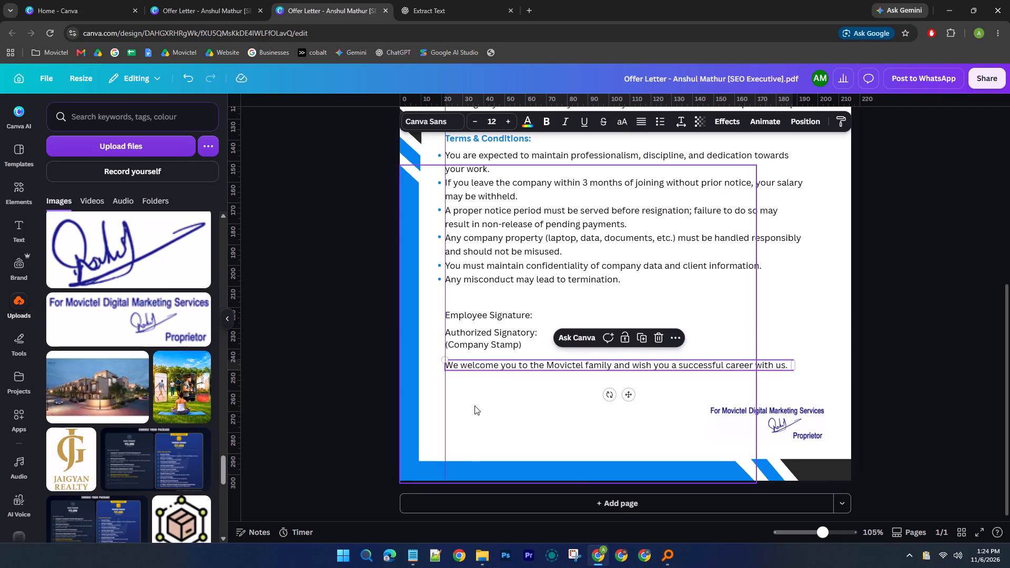
left_click(474, 405)
Check the original letter version, and move both signature labels and the welcome sentence together slightly down from the terms list.
left_click(180, 0)
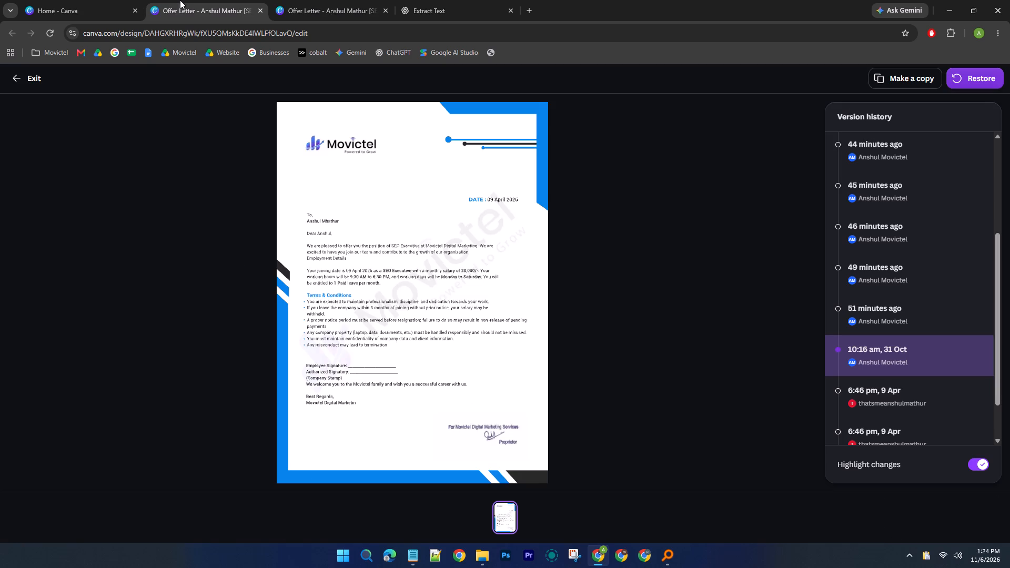
left_click(346, 0)
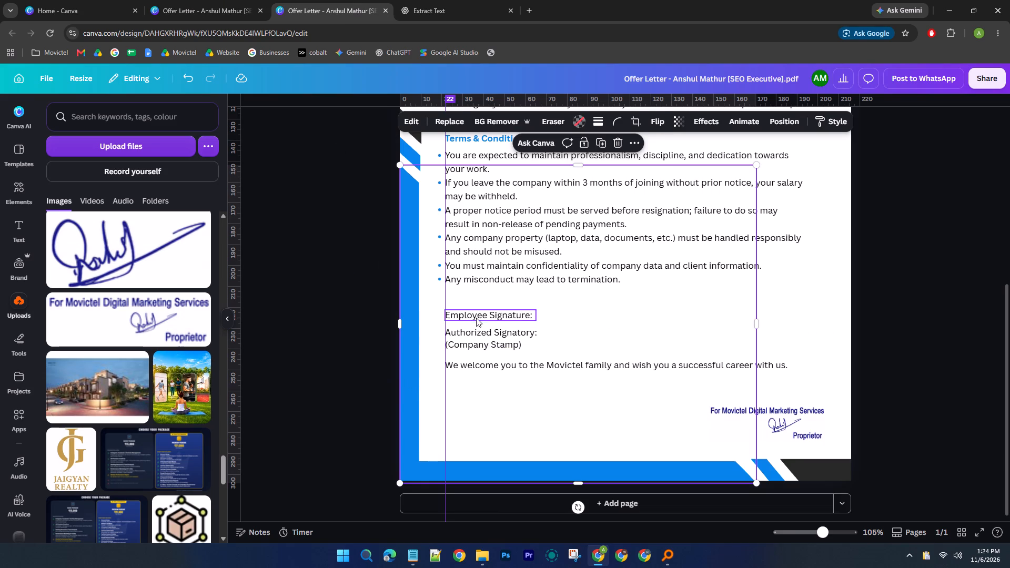
left_click(476, 318)
left_click(462, 346, "shift")
left_click(468, 362, "shift")
left_click_drag(468, 366, 468, 371)
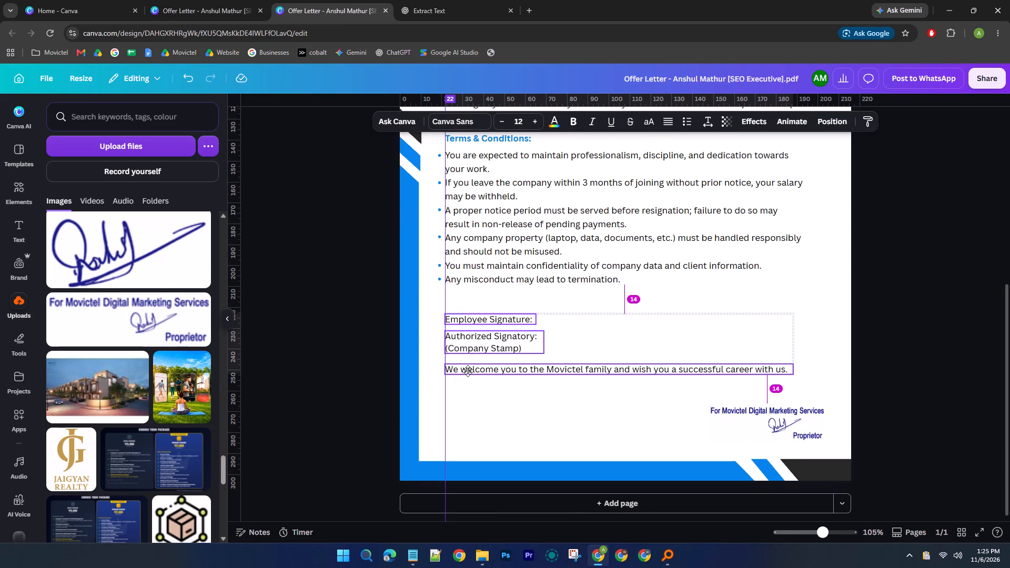
left_click_drag(468, 371, 468, 376)
left_click(379, 374)
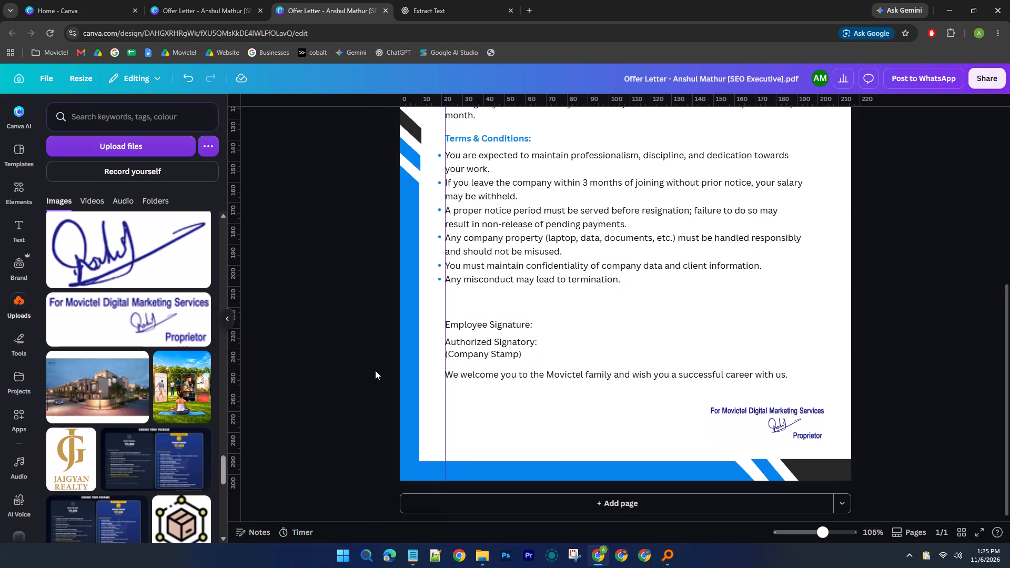
Check the original letter version, then in Notepad correct the company line to "Movictel Digital Marketing" and copy the "Best Regards," closing.
left_click(209, 0)
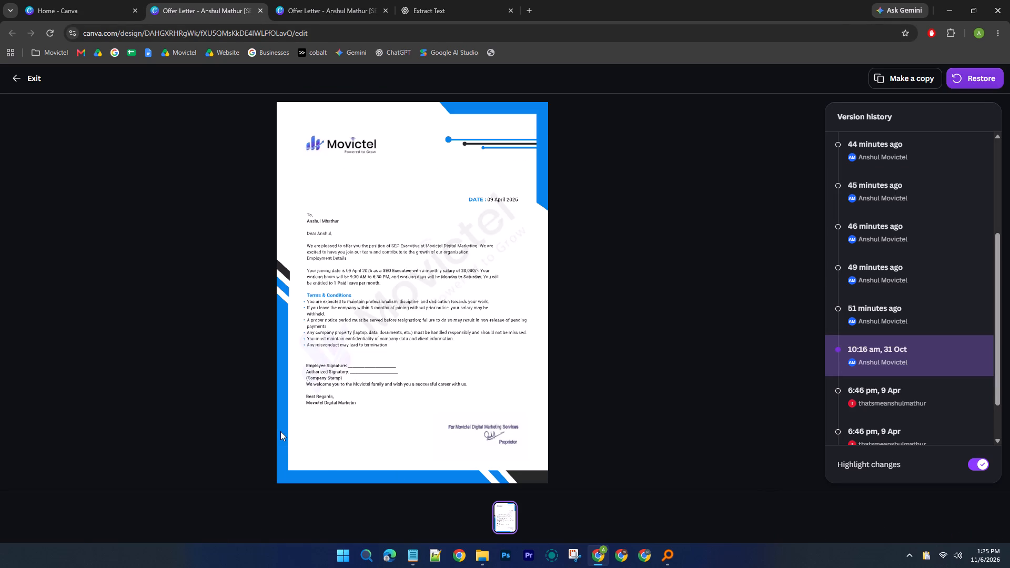
left_click(411, 550)
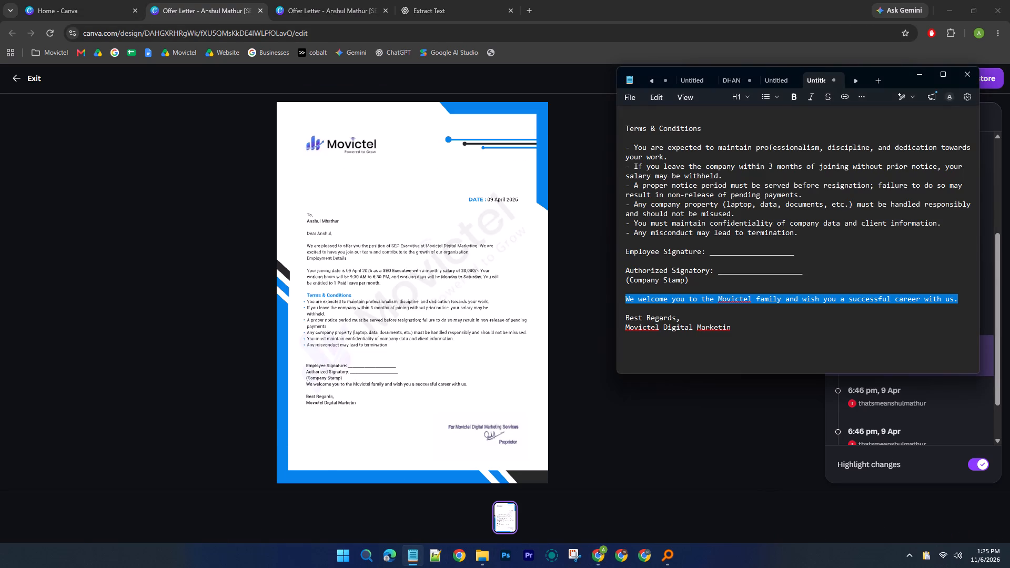
left_click(764, 330)
key("g")
left_click_drag(764, 330, 622, 322)
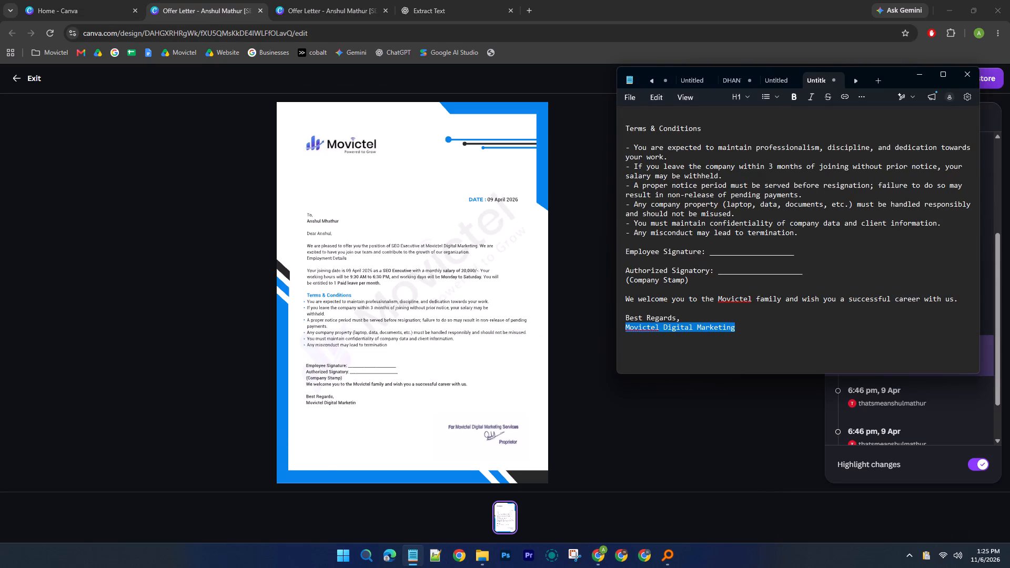
left_click_drag(622, 322, 616, 321)
key("ctrl+c")
left_click(921, 76)
Back in Canva, duplicate the "Authorized Signatory" label below the welcome sentence at the vertical guide, replacing its text with the copied closing.
left_click(301, 0)
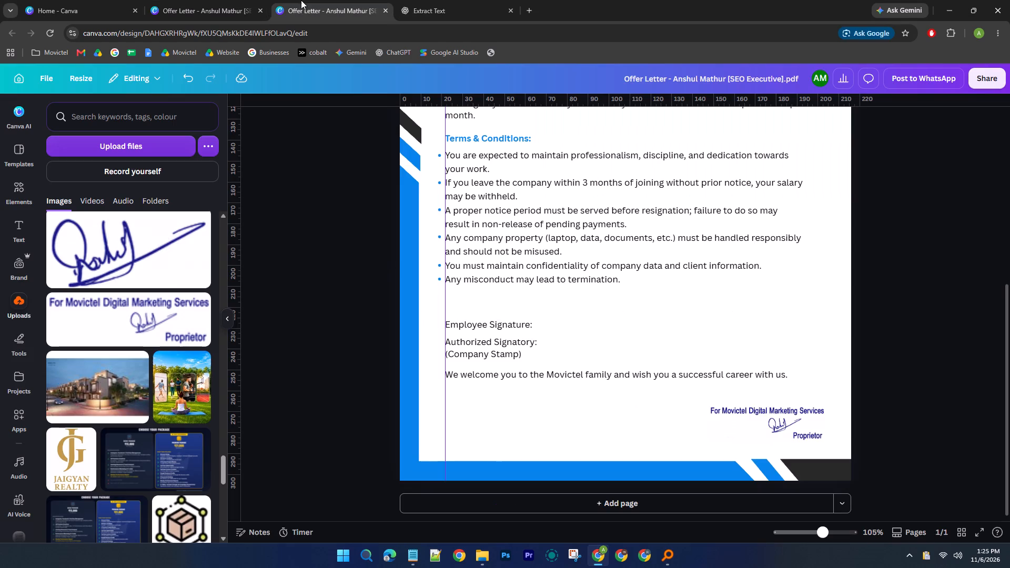
left_click(491, 376)
left_click(492, 351)
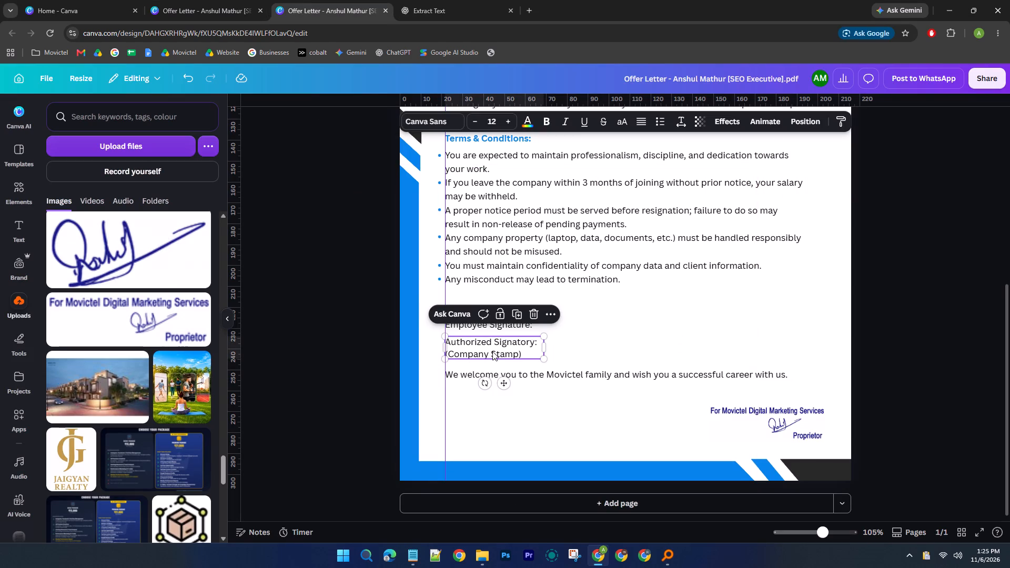
left_click(510, 313)
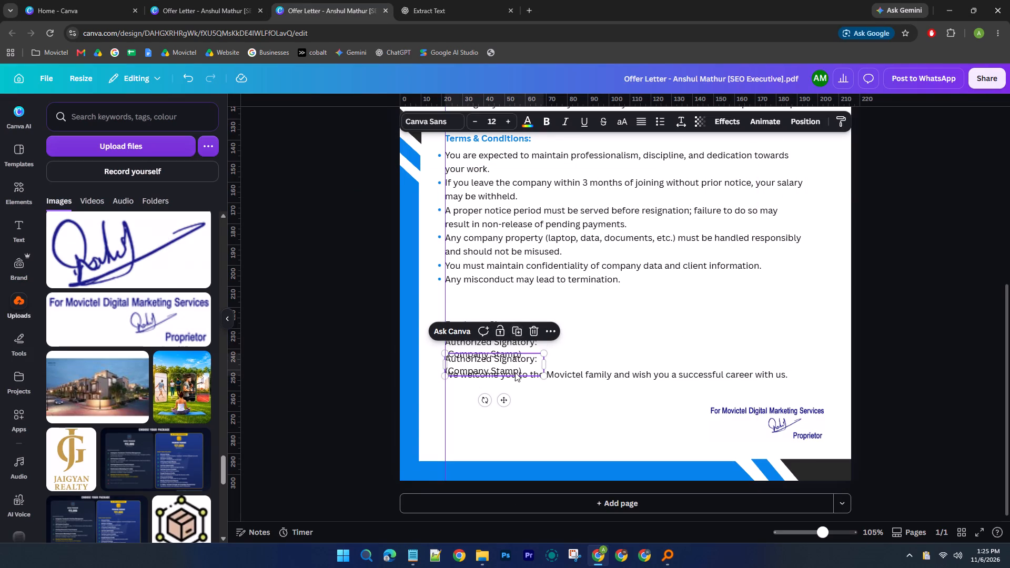
left_click_drag(513, 371, 514, 418)
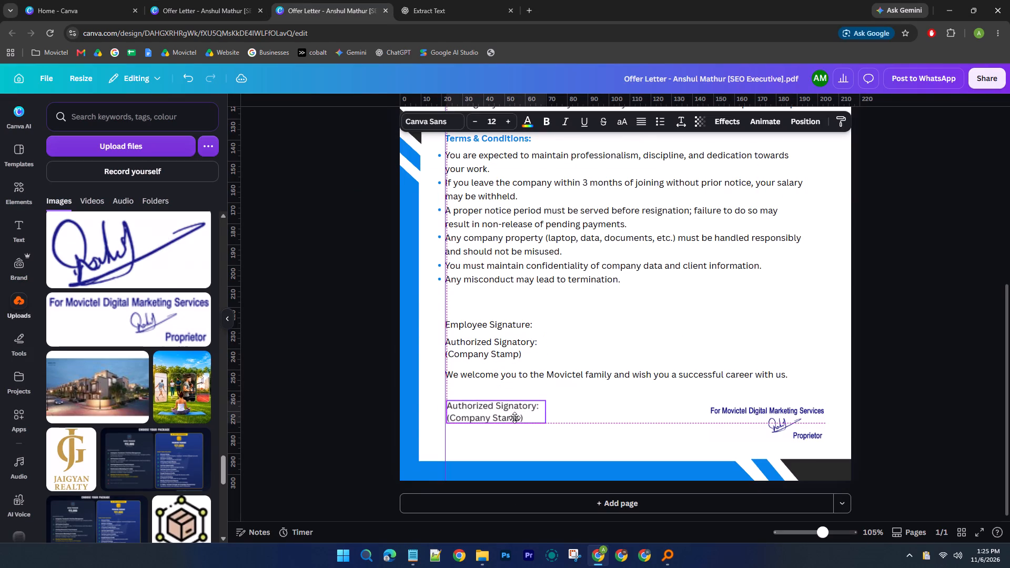
left_click_drag(514, 418, 513, 418)
double_click(513, 418)
key("ctrl+v")
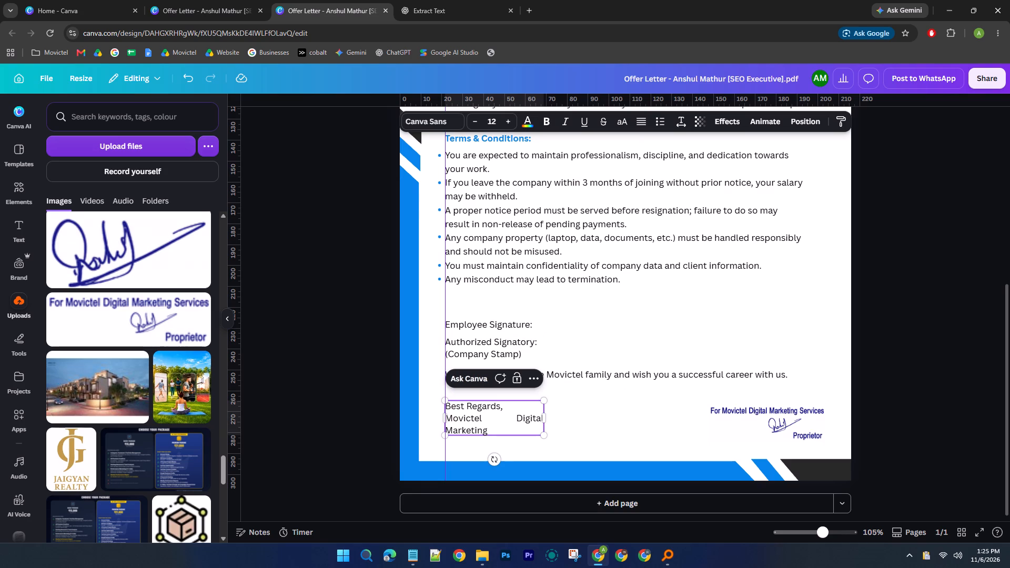
Widen the closing text box so "Movictel Digital Marketing" fits on one line.
left_click(542, 421)
left_click_drag(544, 418, 548, 418)
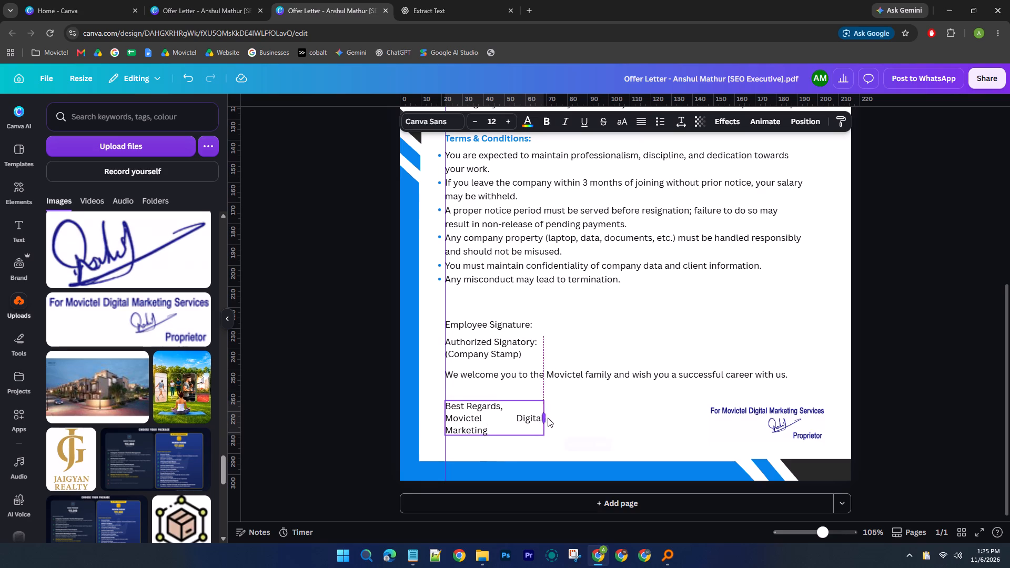
left_click_drag(548, 418, 563, 418)
left_click(594, 412)
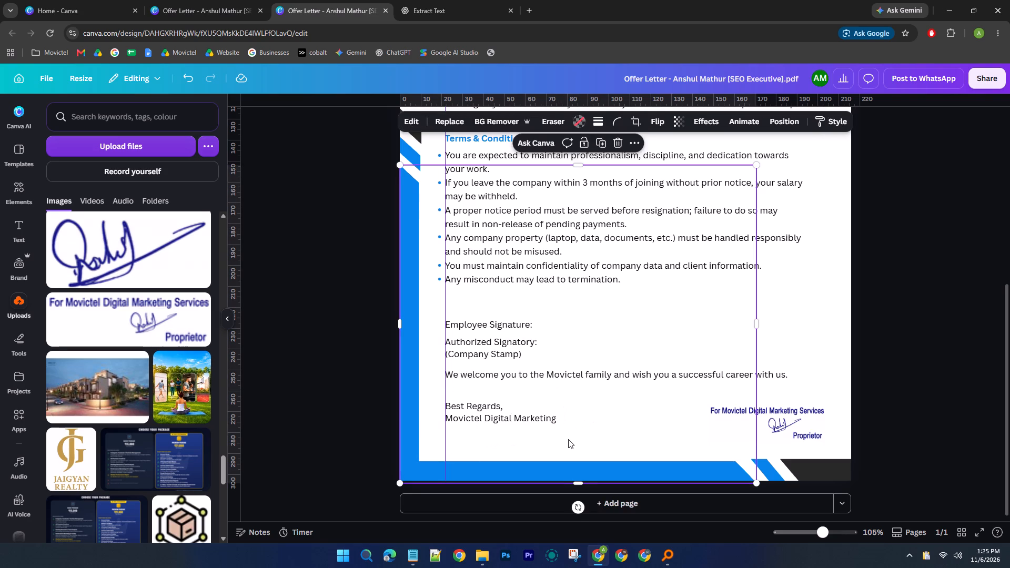
Move the "Terms & Conditions:" heading, the terms text and its bullet group together slightly down from the employment details.
scroll(568, 439, "down", 1, "ctrl")
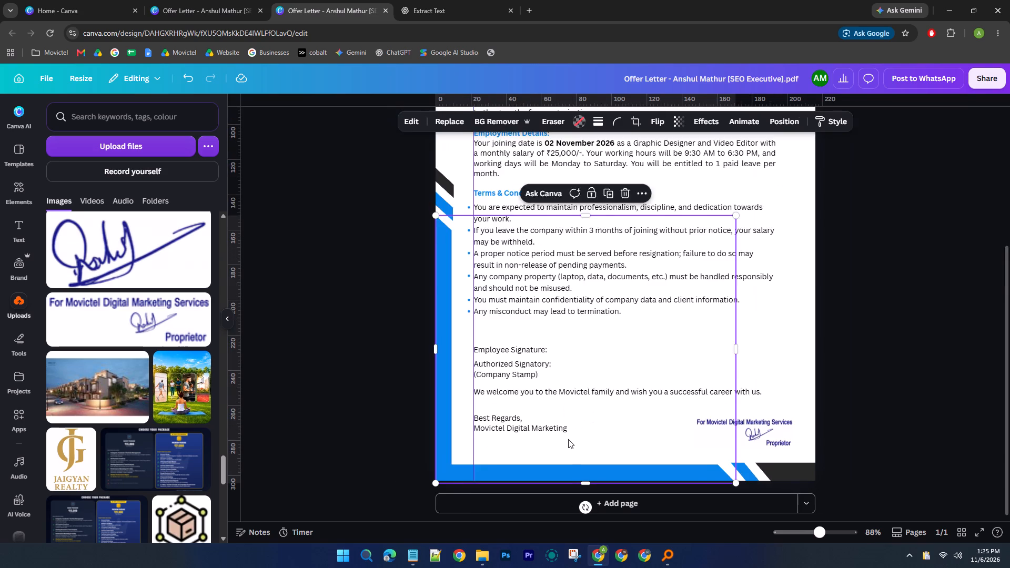
scroll(568, 439, "down", 1, "ctrl")
left_click(920, 249)
scroll(910, 258, "down", 1, "ctrl")
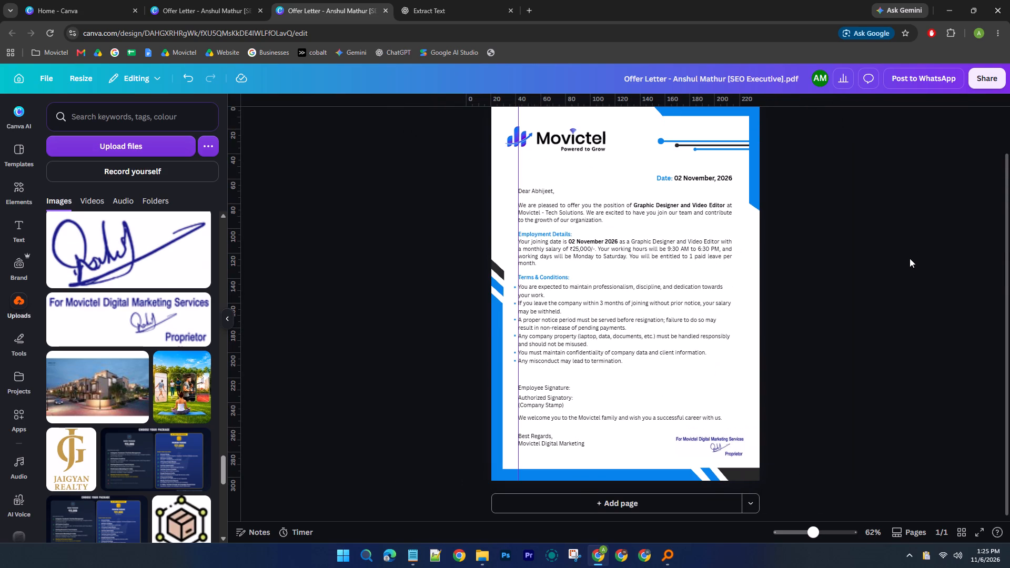
left_click(885, 276)
left_click(514, 287)
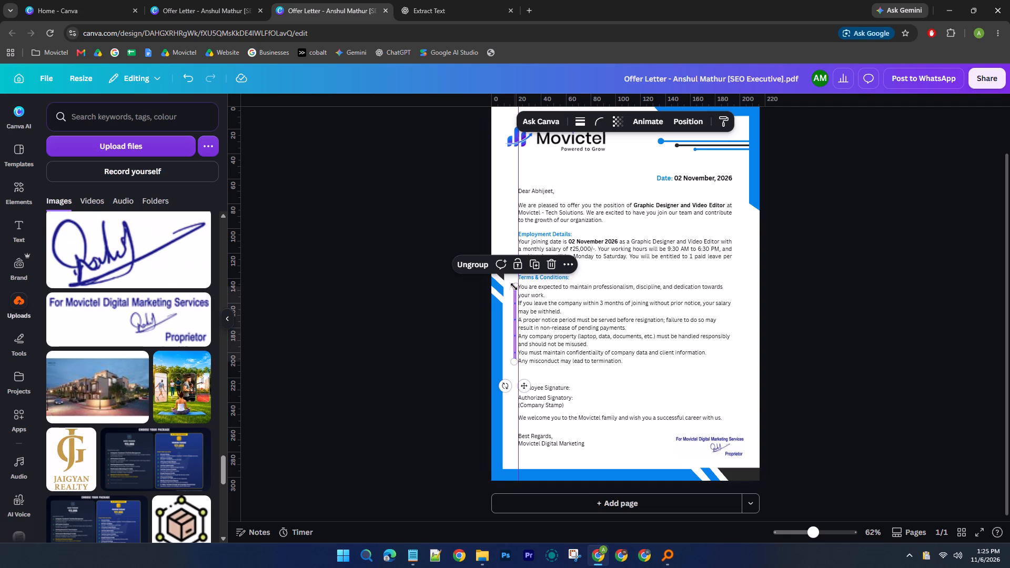
left_click(547, 277, "shift")
left_click(543, 301, "shift")
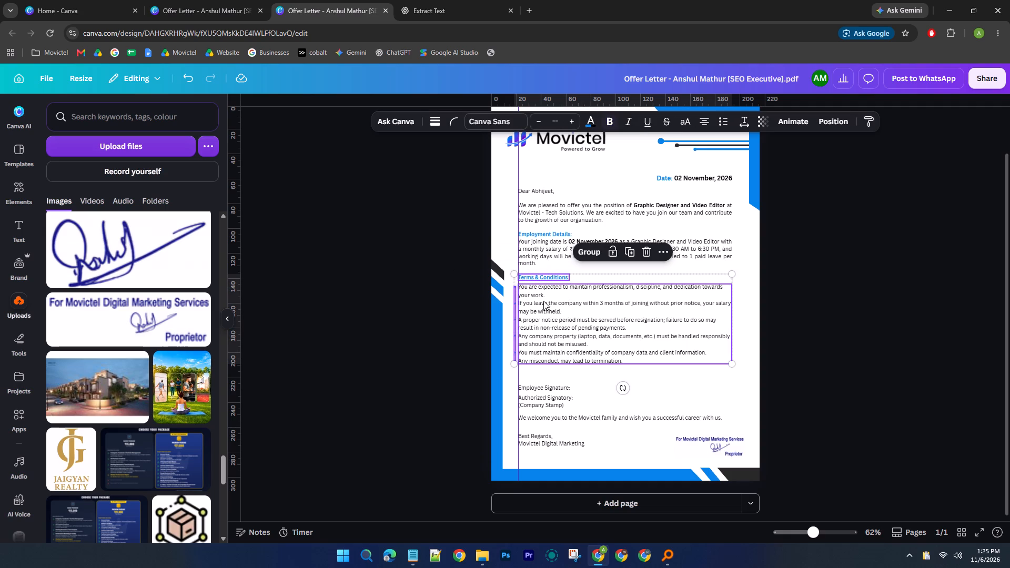
left_click(543, 301)
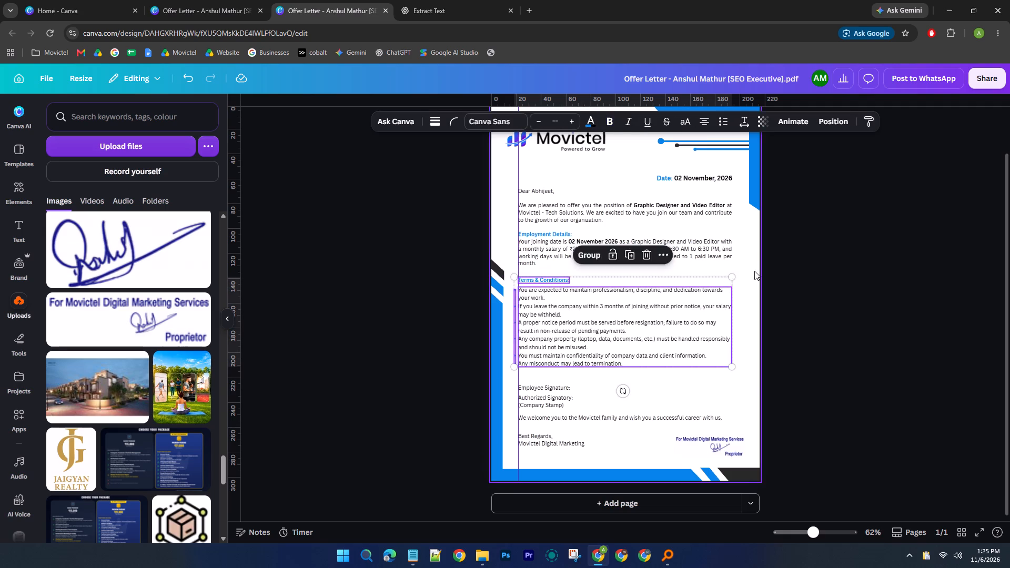
left_click(931, 246)
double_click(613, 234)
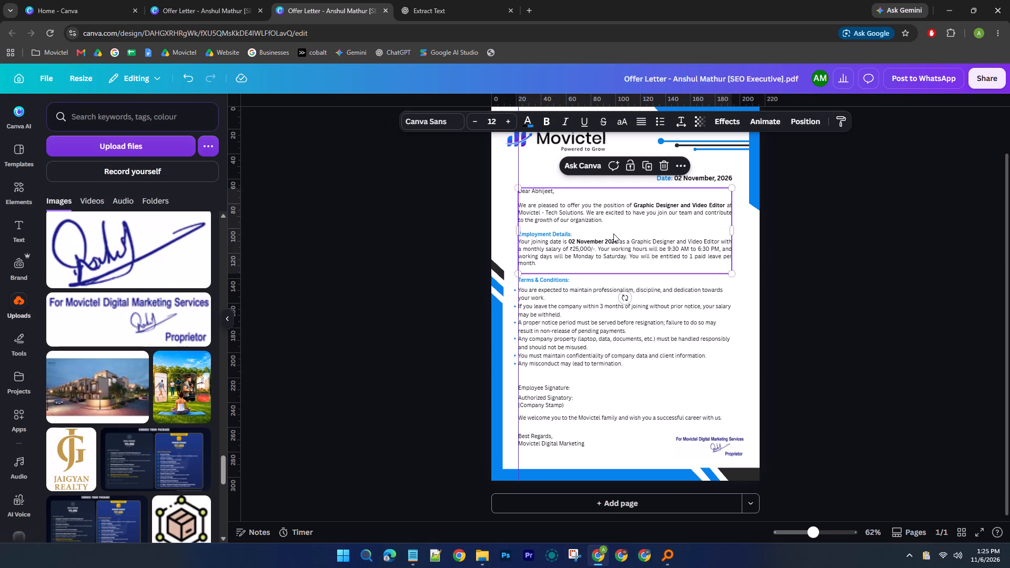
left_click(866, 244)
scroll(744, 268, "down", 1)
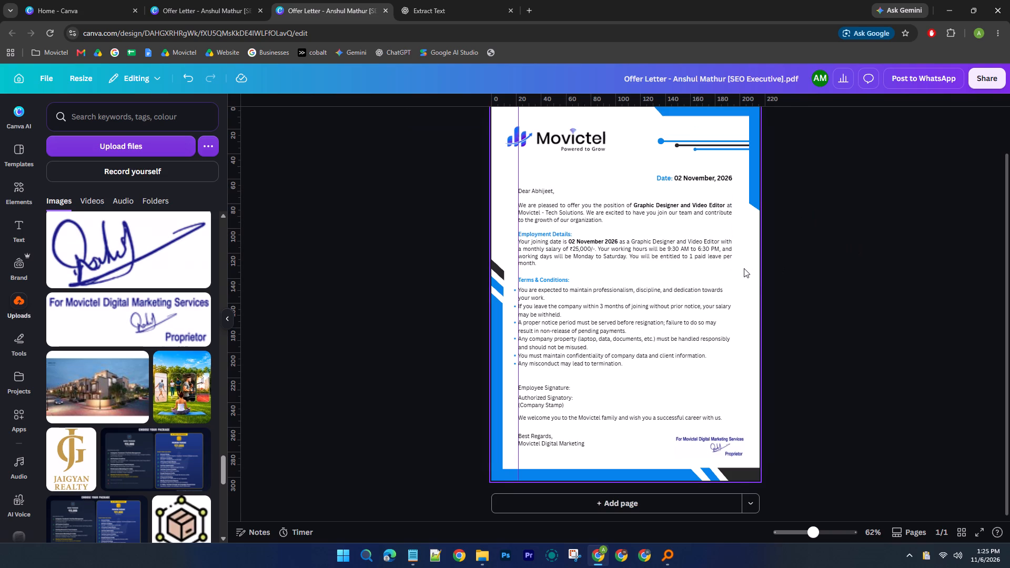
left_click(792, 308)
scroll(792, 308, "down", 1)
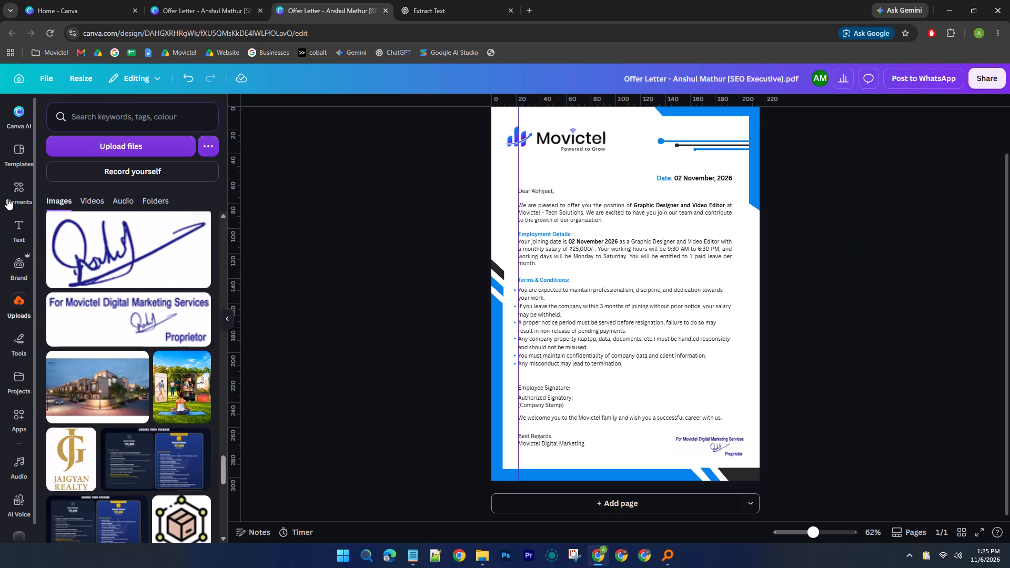
Find the Line shape in the elements library, add it, and place it directly after the "Employee Signature:" label along its baseline.
left_click(9, 156)
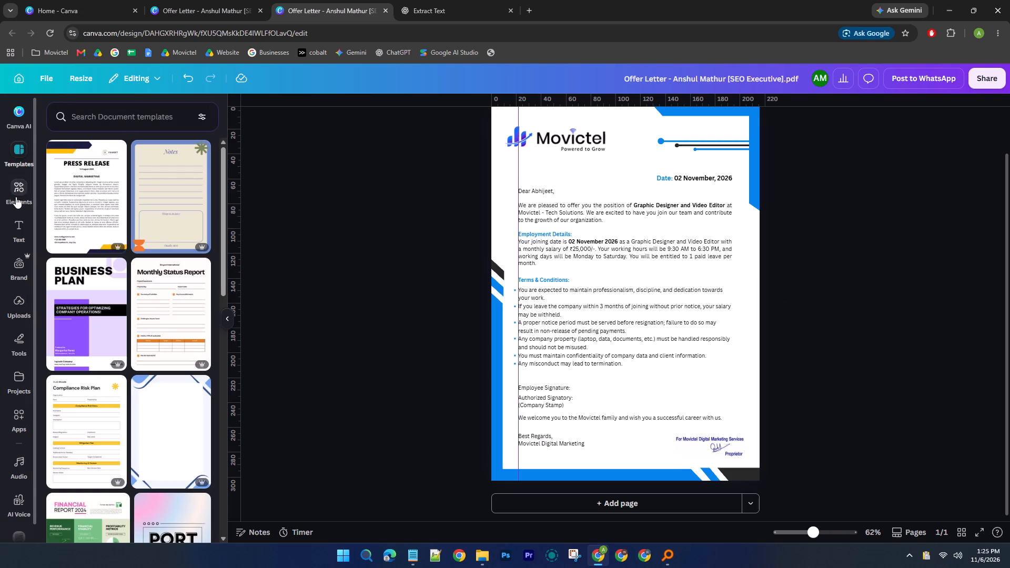
left_click(16, 199)
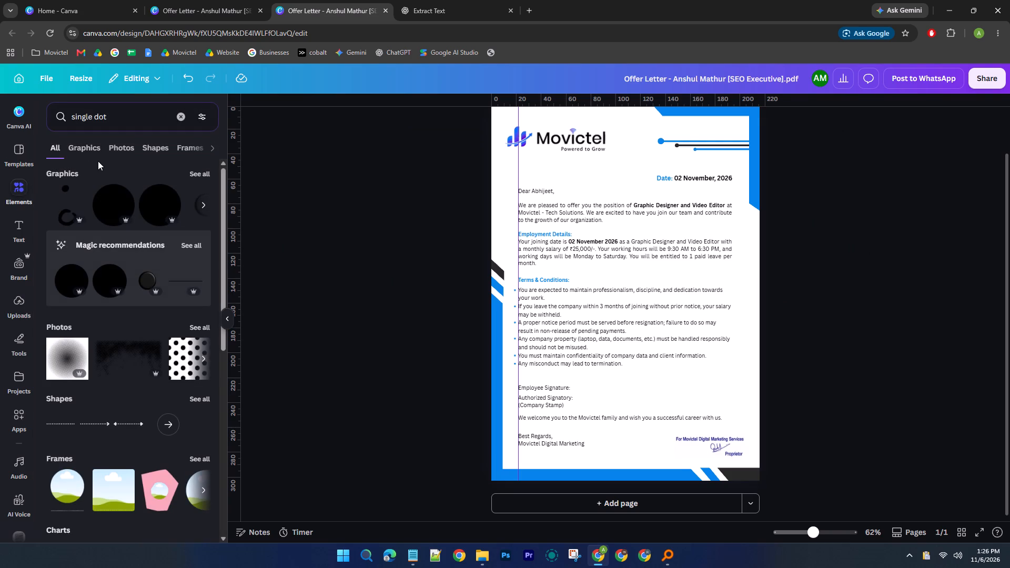
left_click(139, 113)
left_click(179, 118)
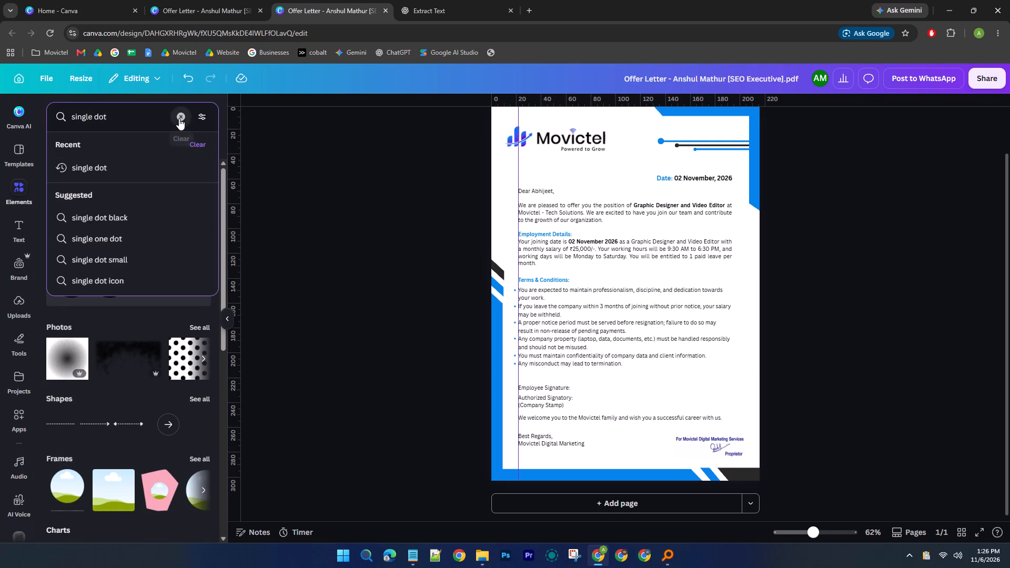
left_click(155, 116)
type("line")
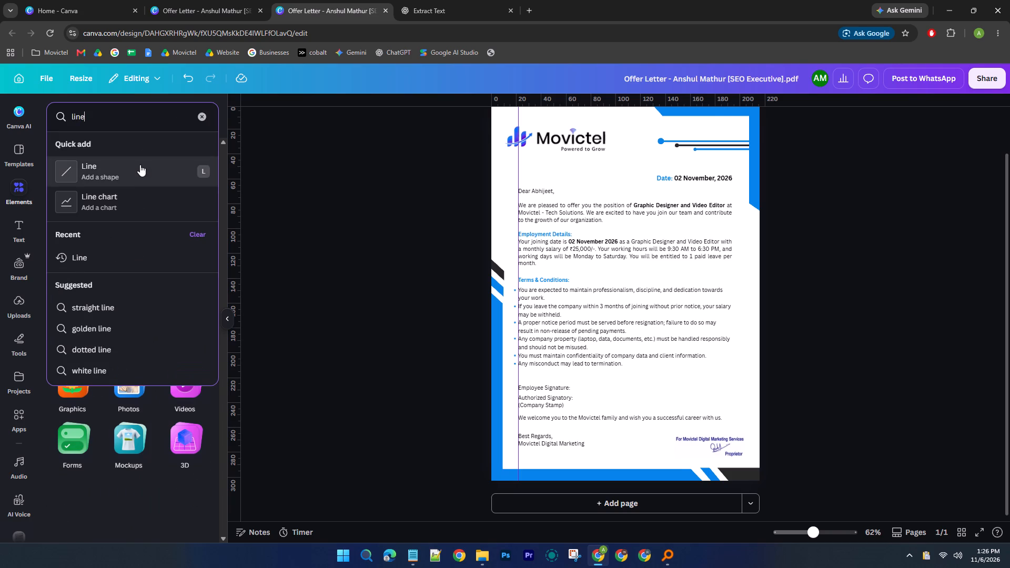
left_click(140, 165)
left_click_drag(635, 318, 641, 420)
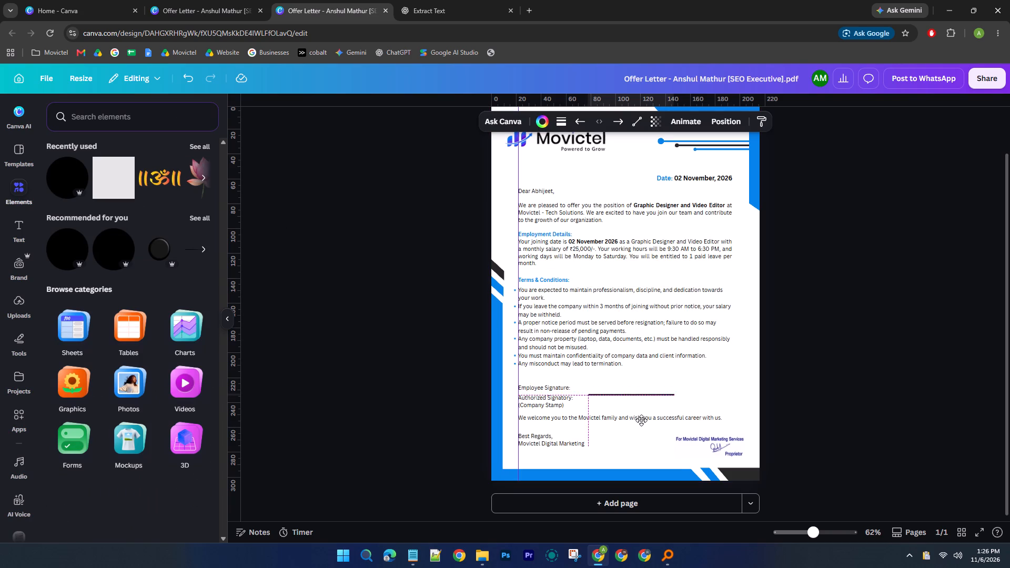
left_click_drag(641, 420, 625, 416)
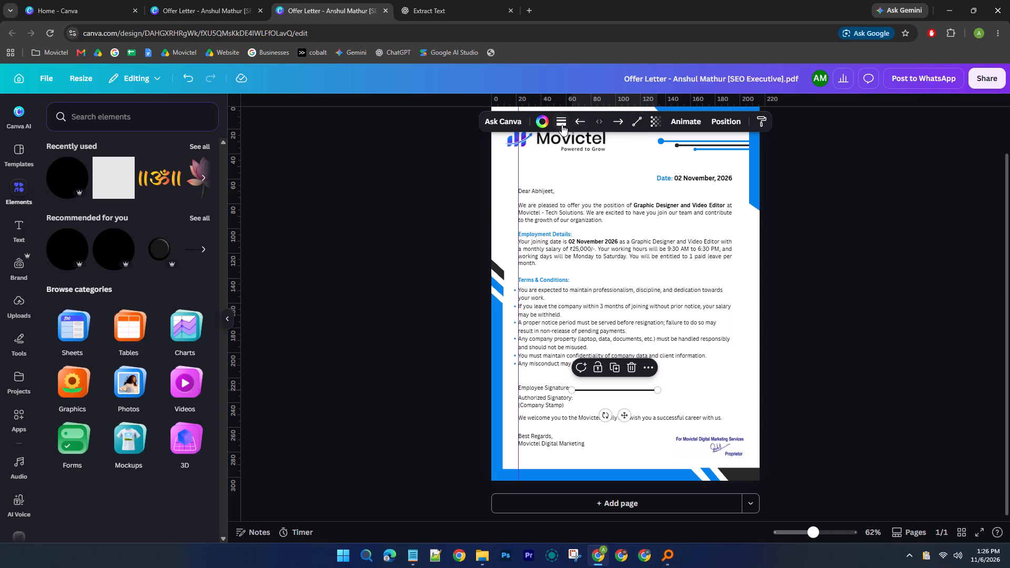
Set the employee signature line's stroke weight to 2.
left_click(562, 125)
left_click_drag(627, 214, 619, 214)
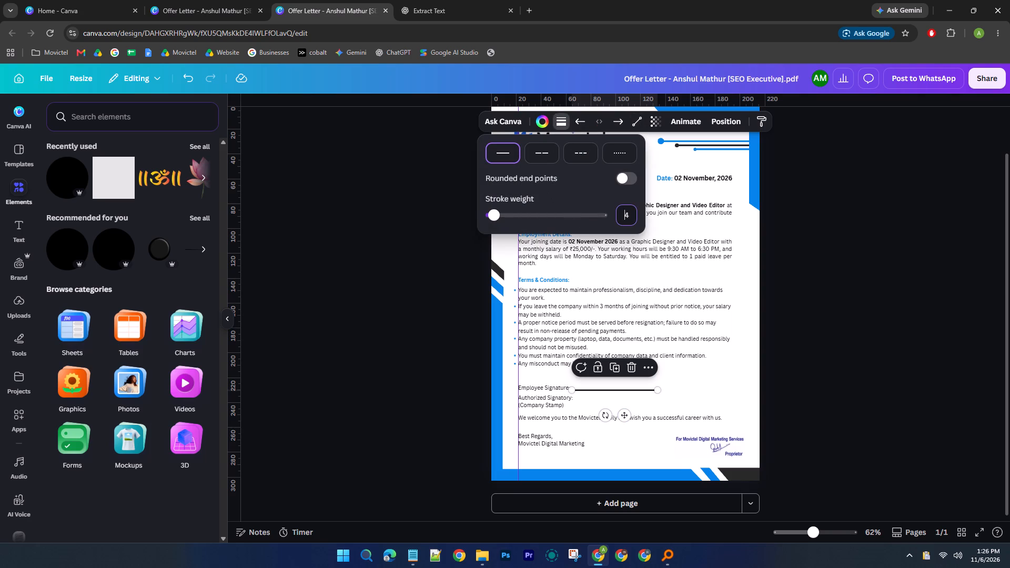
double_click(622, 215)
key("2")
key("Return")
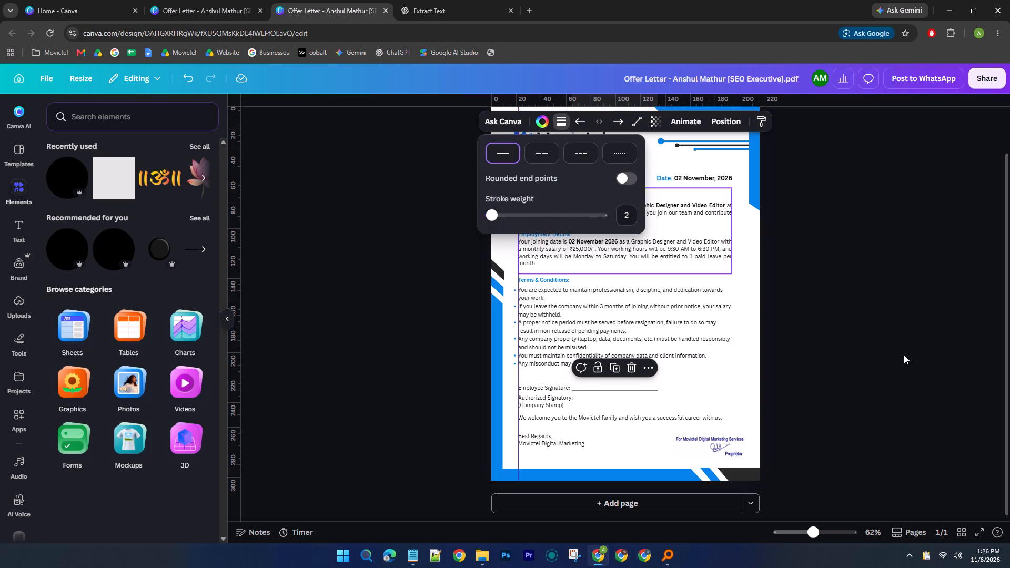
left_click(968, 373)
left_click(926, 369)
Check the signature lines in the original letter version and set the employee signature line's stroke weight to 1.
left_click(185, 0)
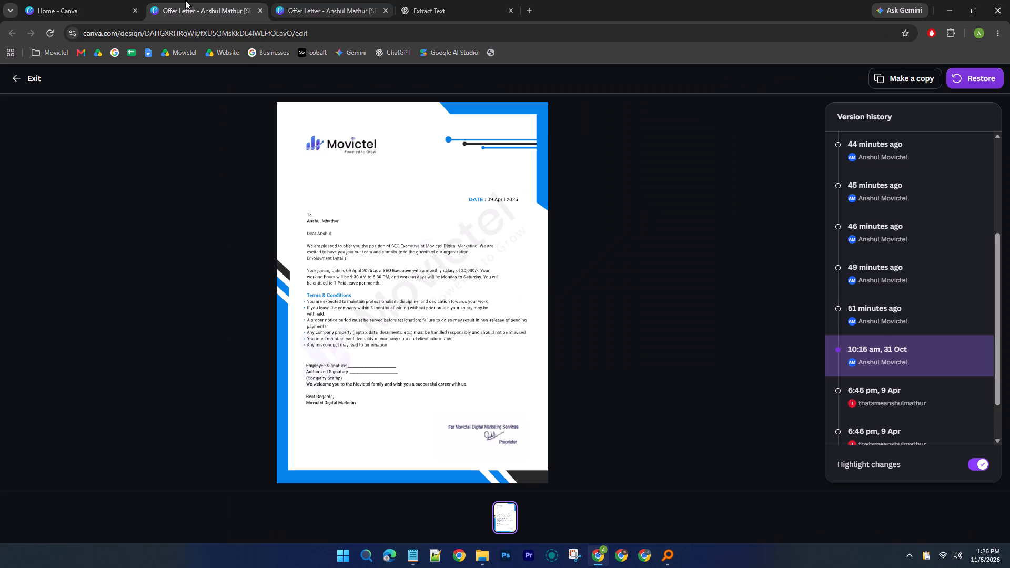
left_click(290, 0)
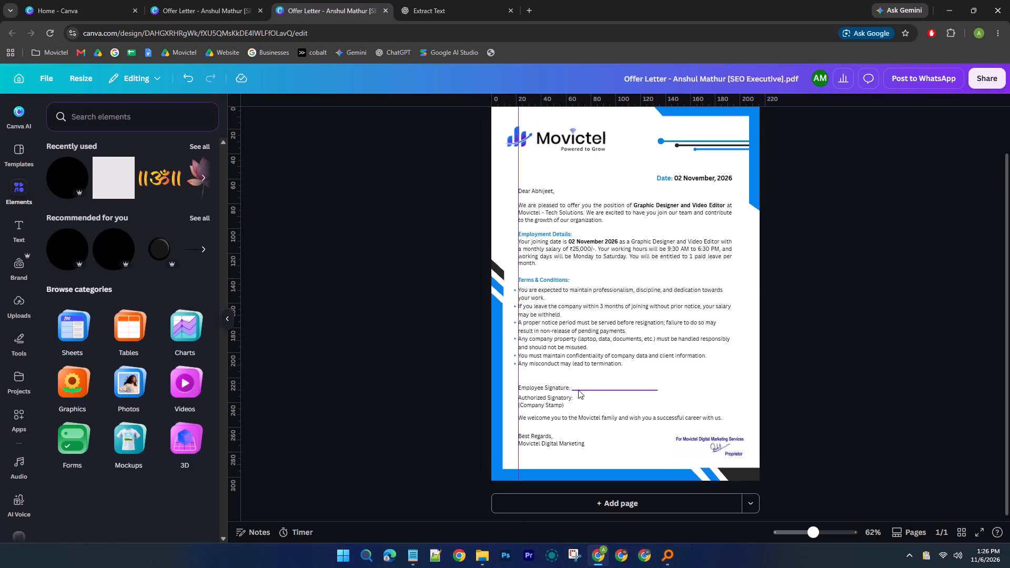
left_click(578, 390)
left_click(555, 123)
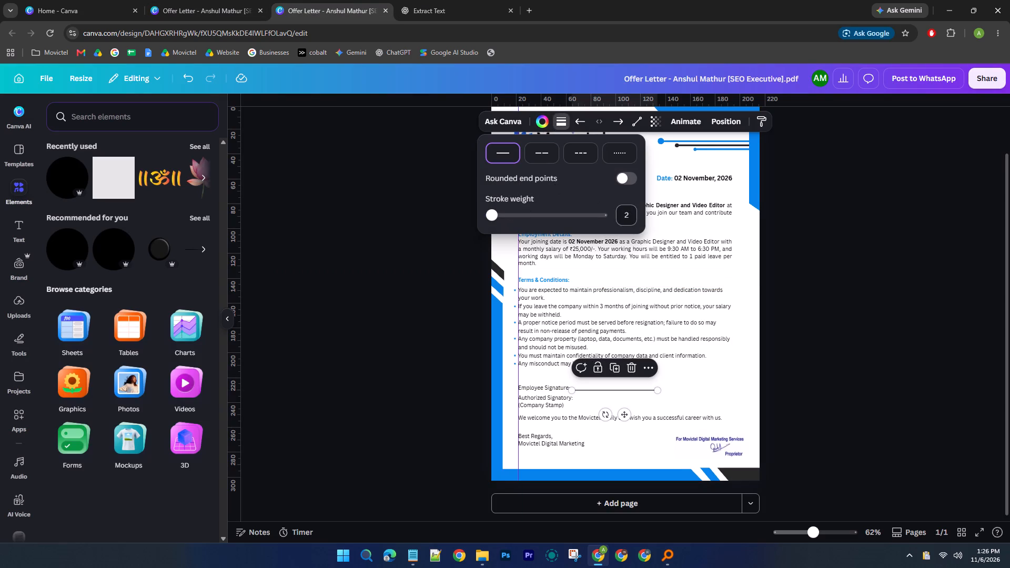
left_click(615, 223)
double_click(626, 216)
key("1")
key("Return")
left_click(953, 361)
left_click(767, 351)
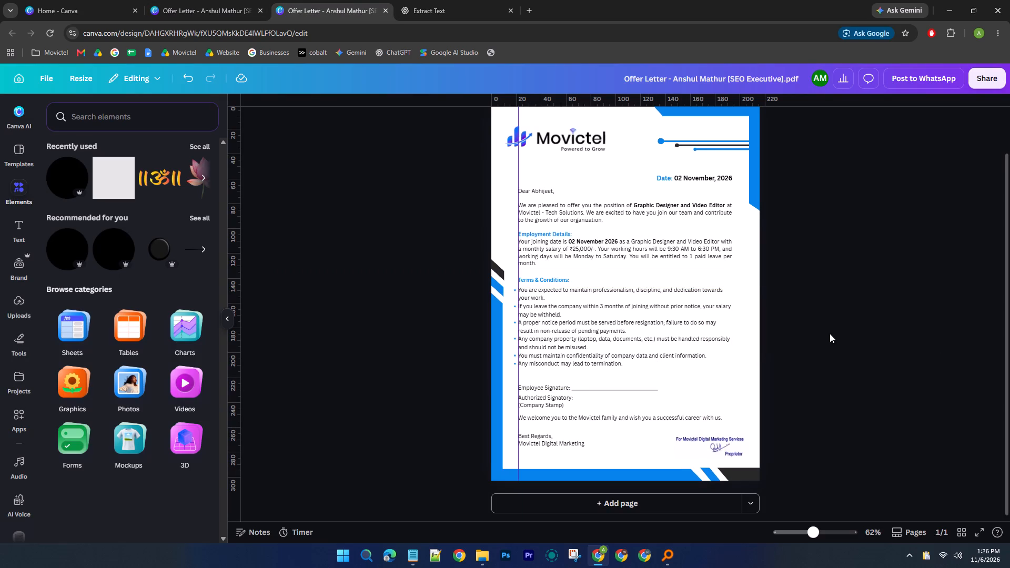
Shorten the employee signature line from its far end to a length of about 42.2, keeping it horizontal.
scroll(580, 419, "up", 7, "ctrl")
scroll(500, 334, "up", 2, "ctrl")
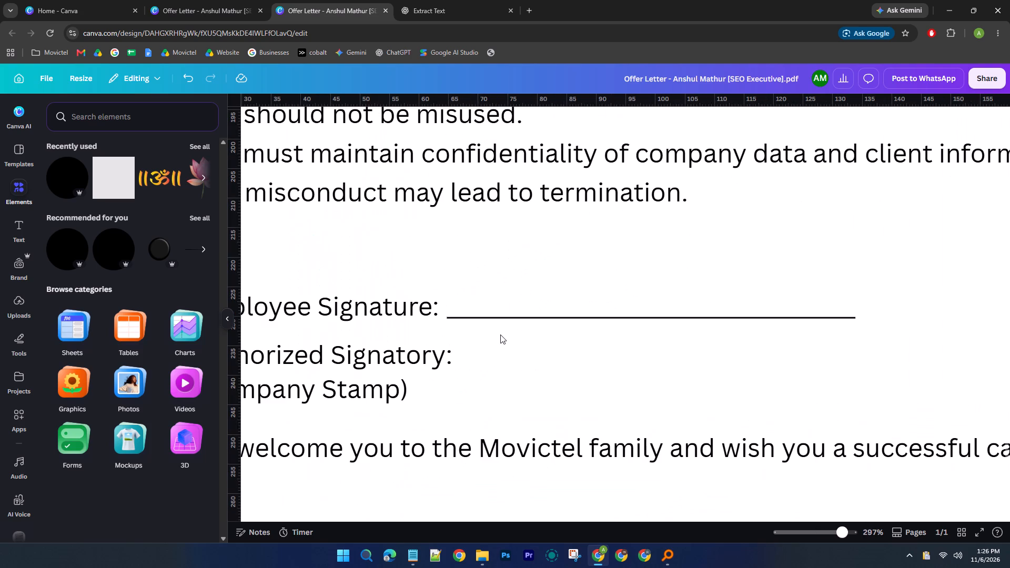
left_click(506, 317)
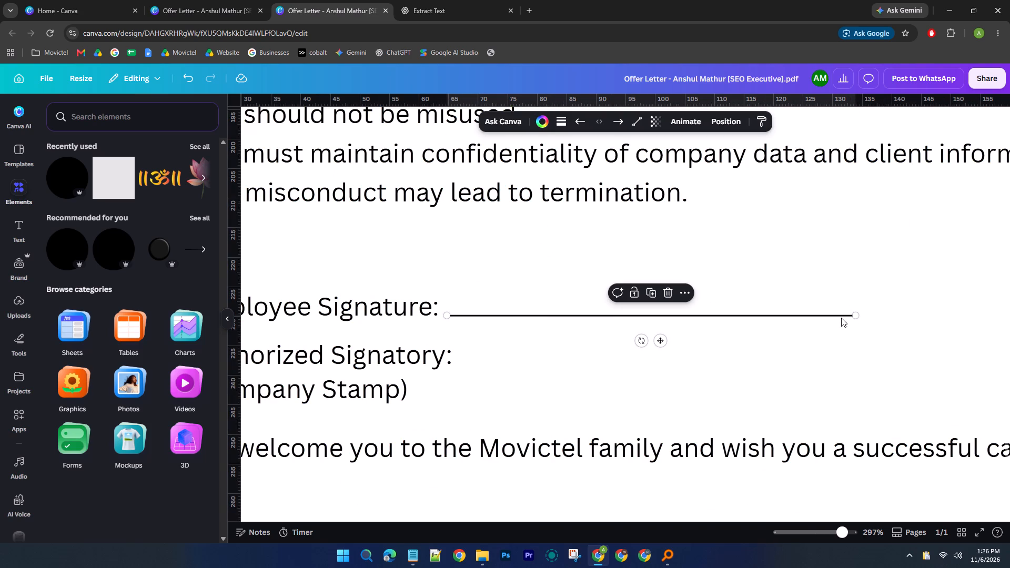
left_click_drag(857, 318, 698, 318)
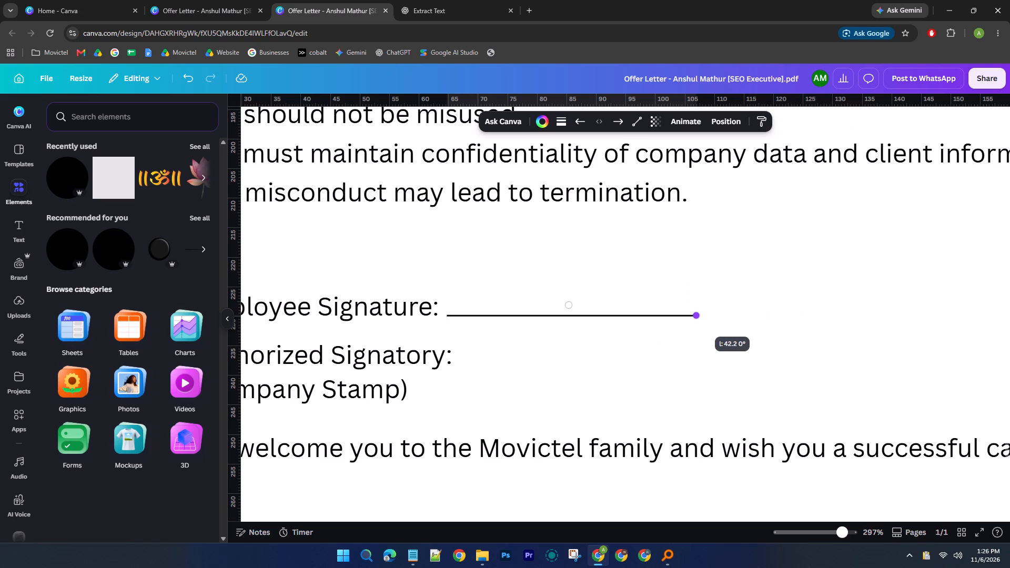
Duplicate the employee signature line and place the copy directly after the "Authorized Signatory:" label along its baseline.
key("ctrl+c")
key("ctrl+v")
left_click_drag(610, 368, 610, 368)
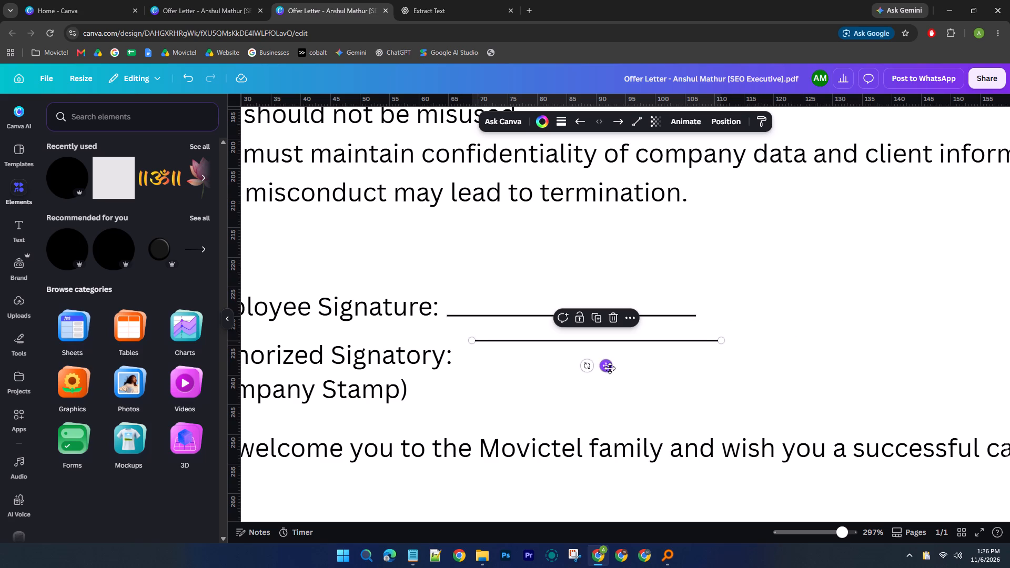
left_click_drag(610, 368, 596, 388)
Compare the signature lines with the original letter version and look over the full rebuilt page.
left_click(201, 0)
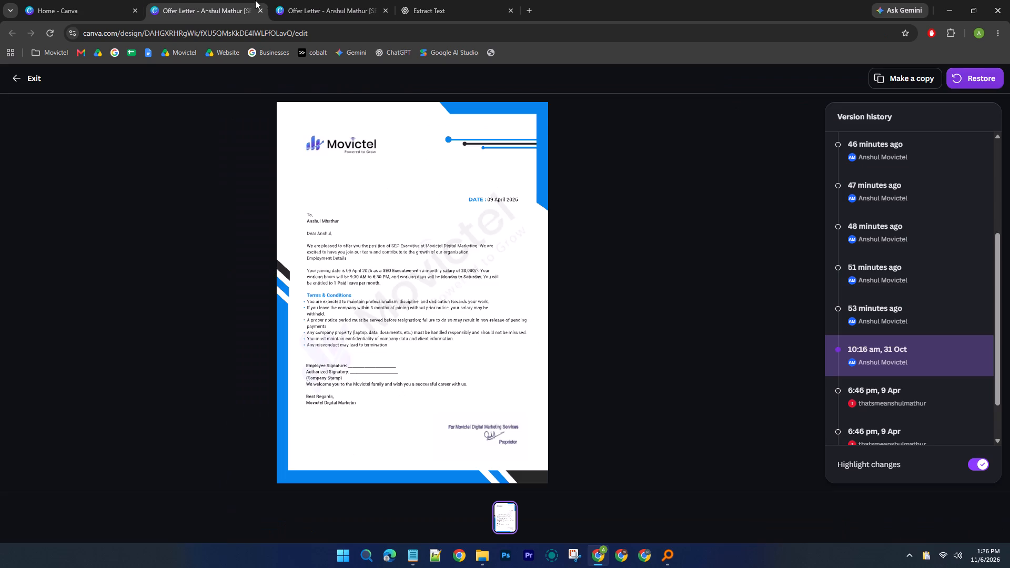
left_click(268, 0)
left_click(280, 0)
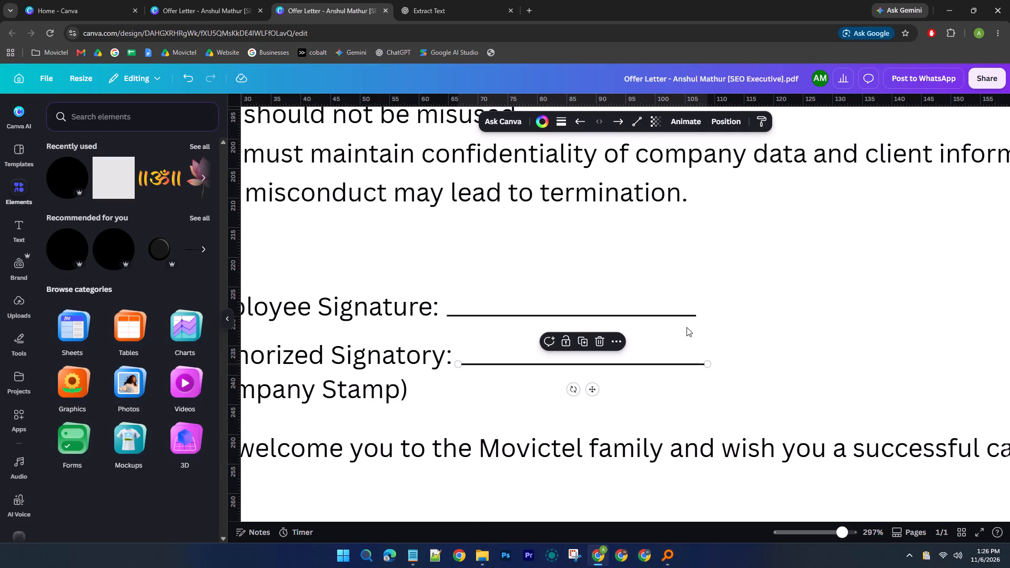
left_click(752, 320)
scroll(752, 320, "down", 6, "ctrl")
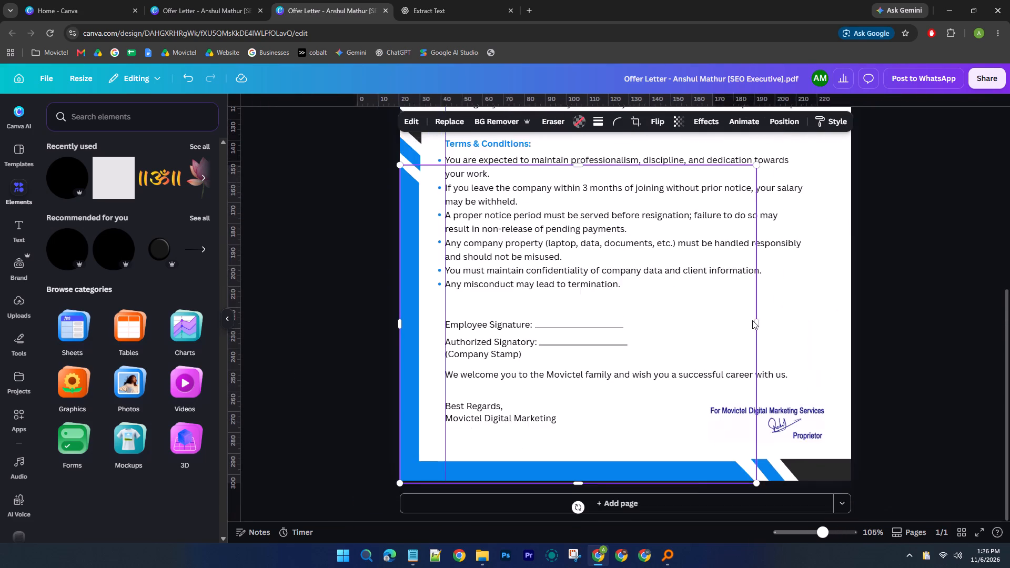
scroll(752, 320, "down", 2, "ctrl")
left_click(914, 276)
scroll(914, 276, "down", 1, "ctrl")
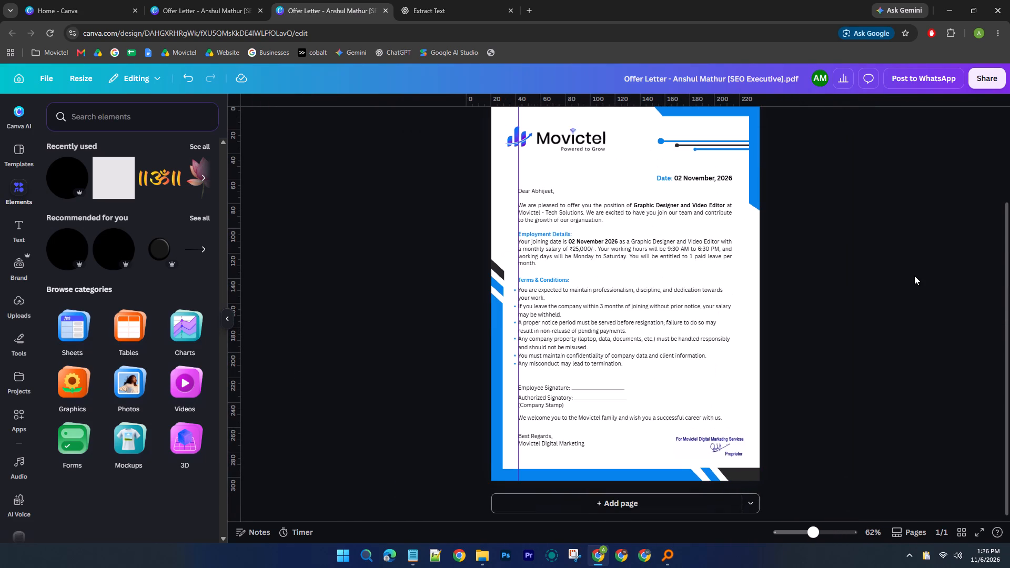
left_click(914, 276)
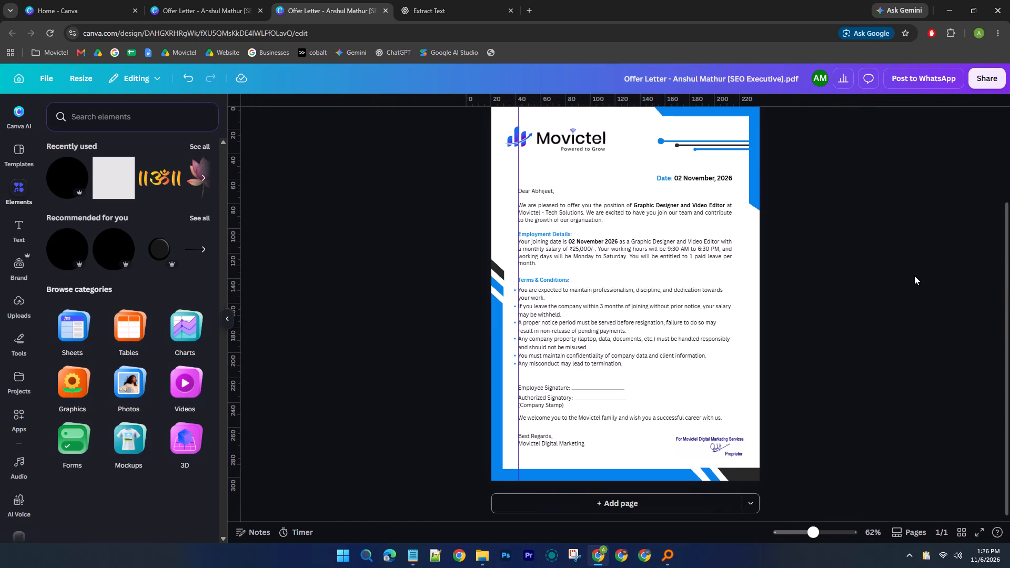
left_click(914, 276)
Make a copy of the rebuilt offer letter design.
left_click(37, 77)
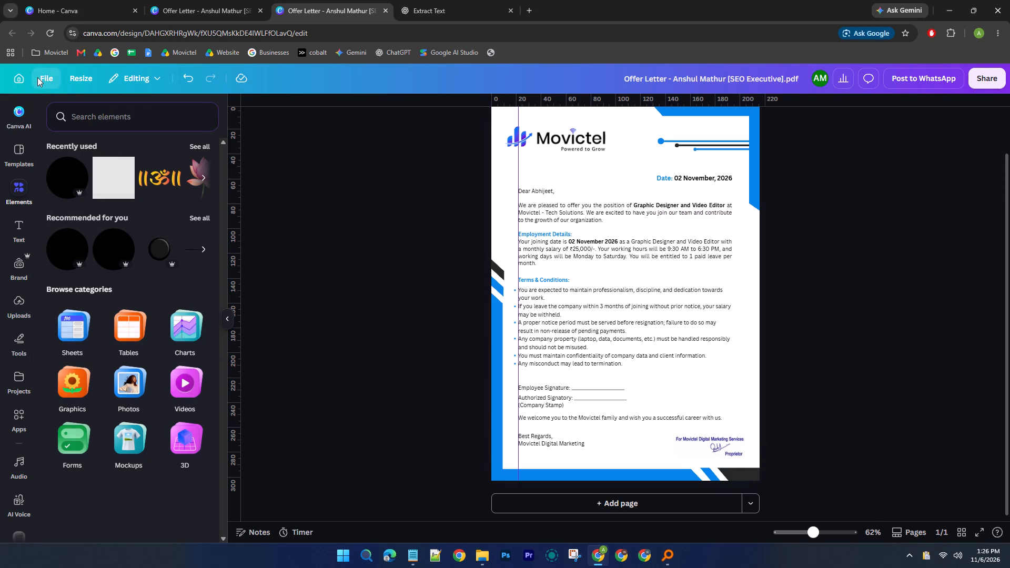
left_click(101, 194)
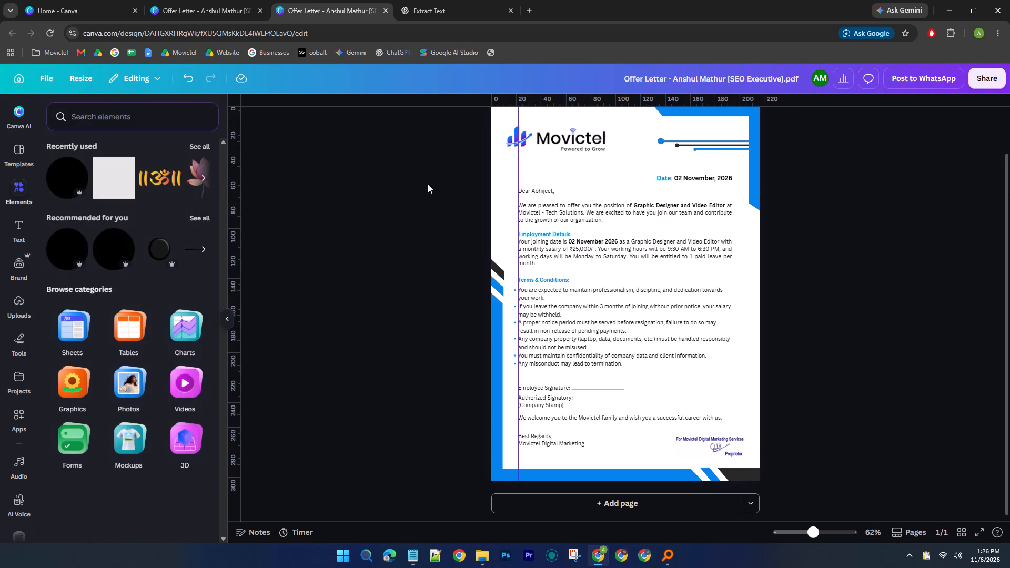
Return to the source offer letter design and undo all its edits back to the original SEO Executive letter.
left_click(305, 0)
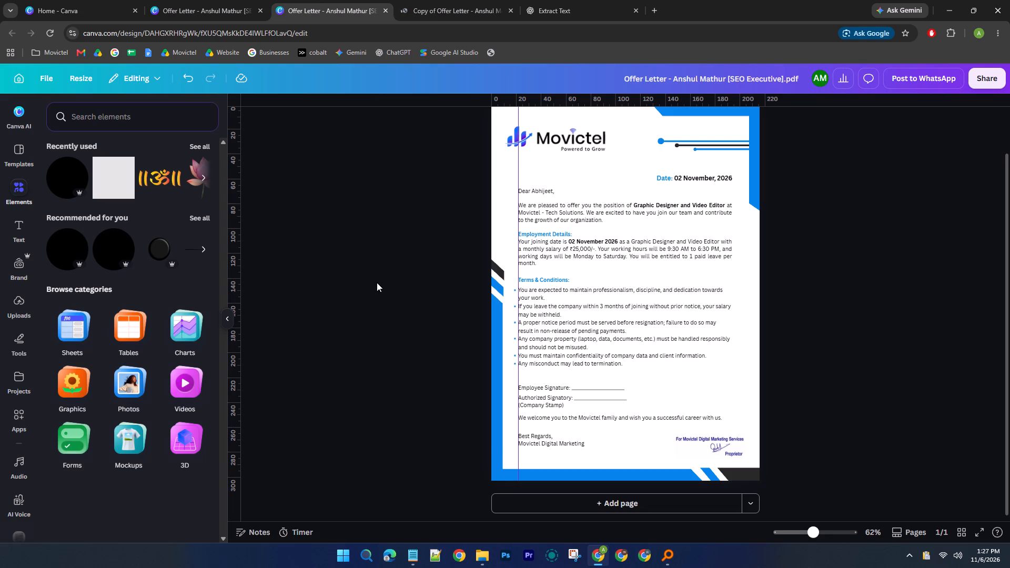
left_click(377, 282)
left_click(377, 282, "ctrl")
key("ctrl+z")
key("ctrl+z")
key("ctrl+z")
key("ctrl+z")
key("ctrl+z")
key("ctrl+z")
key("ctrl+z")
key("ctrl+z")
key("ctrl+z")
key("ctrl+z")
key("ctrl+z")
key("ctrl+z")
key("ctrl+z")
key("ctrl+z")
key("ctrl+z")
key("ctrl+z")
key("ctrl+z")
key("ctrl+z")
key("ctrl+z")
key("ctrl+z")
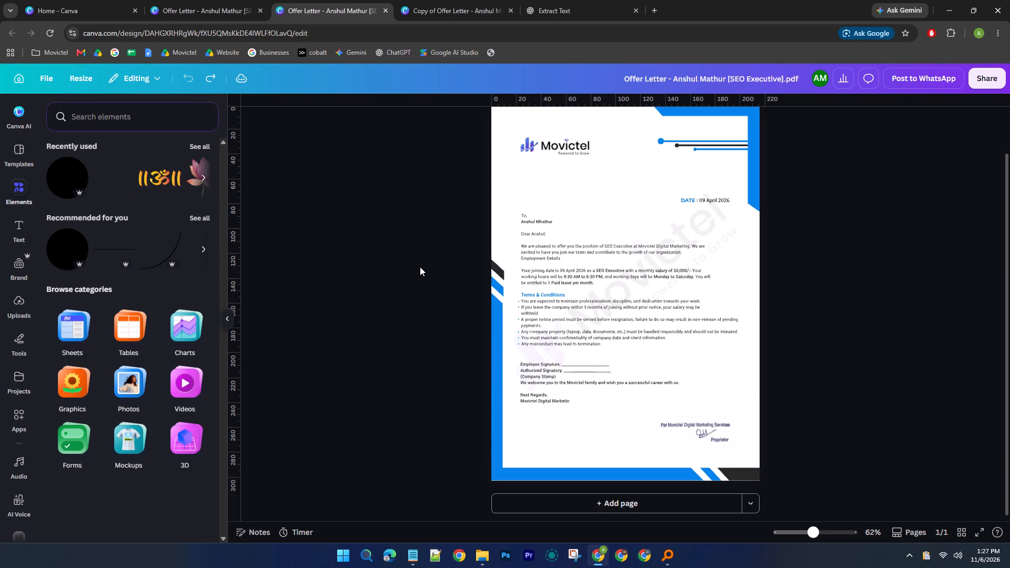
key("ctrl+z")
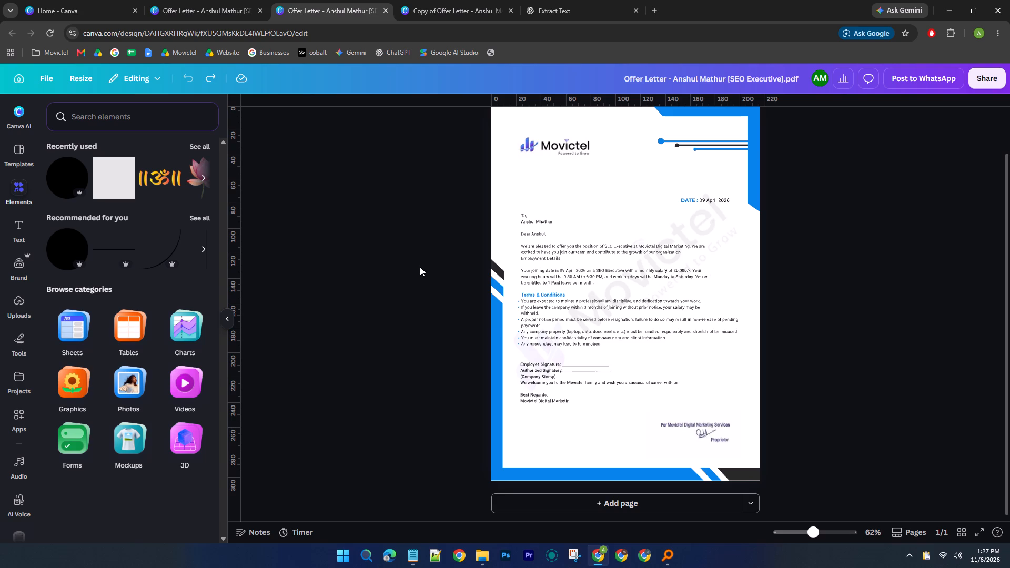
Switch to the copied offer letter design and remove the vertical ruler guide along the text's left margin.
left_click(432, 0)
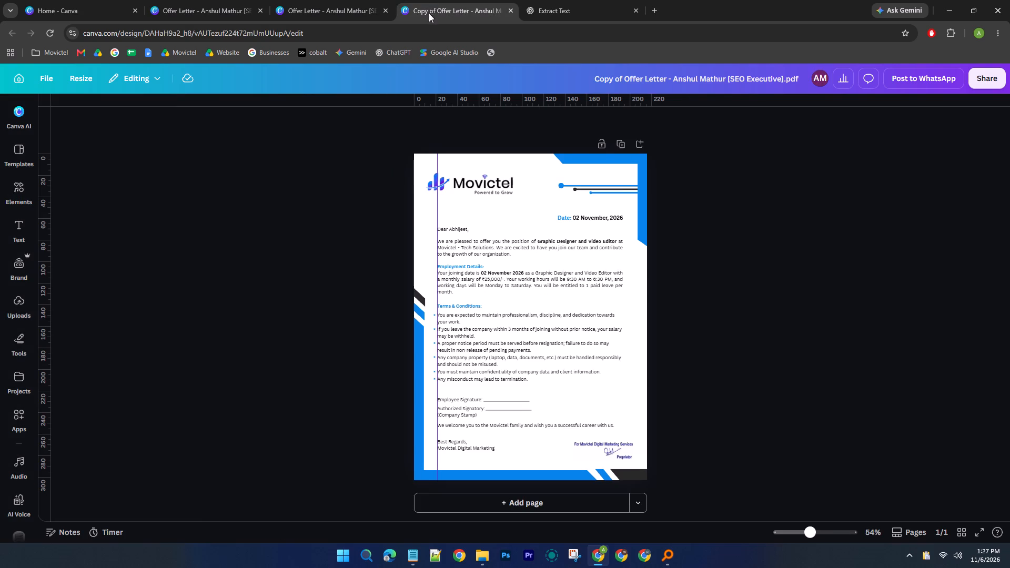
left_click(357, 0)
left_click(439, 0)
left_click(359, 257)
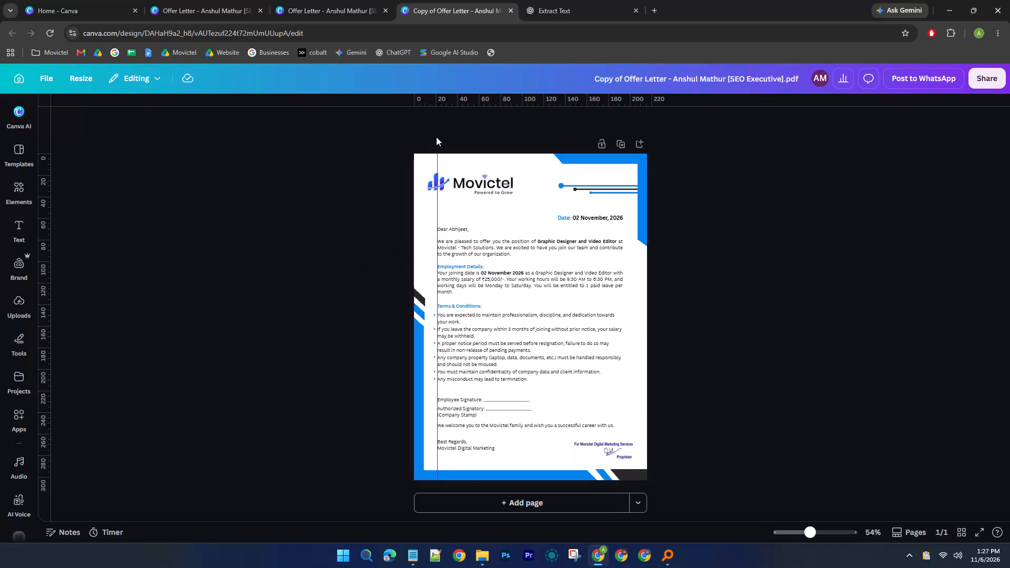
left_click_drag(437, 104, 346, 115)
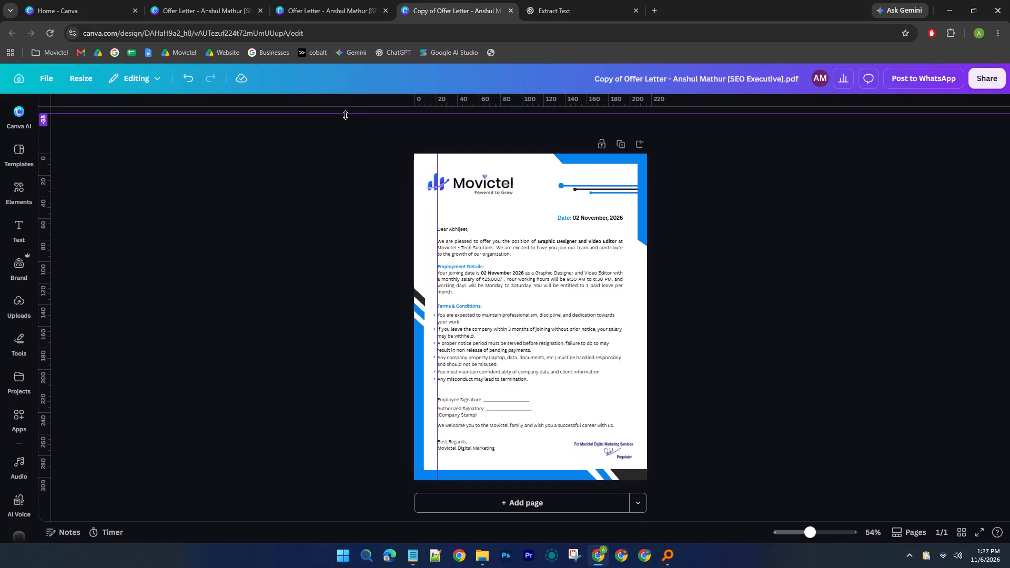
left_click_drag(346, 115, 353, 104)
left_click_drag(440, 395, 432, 395)
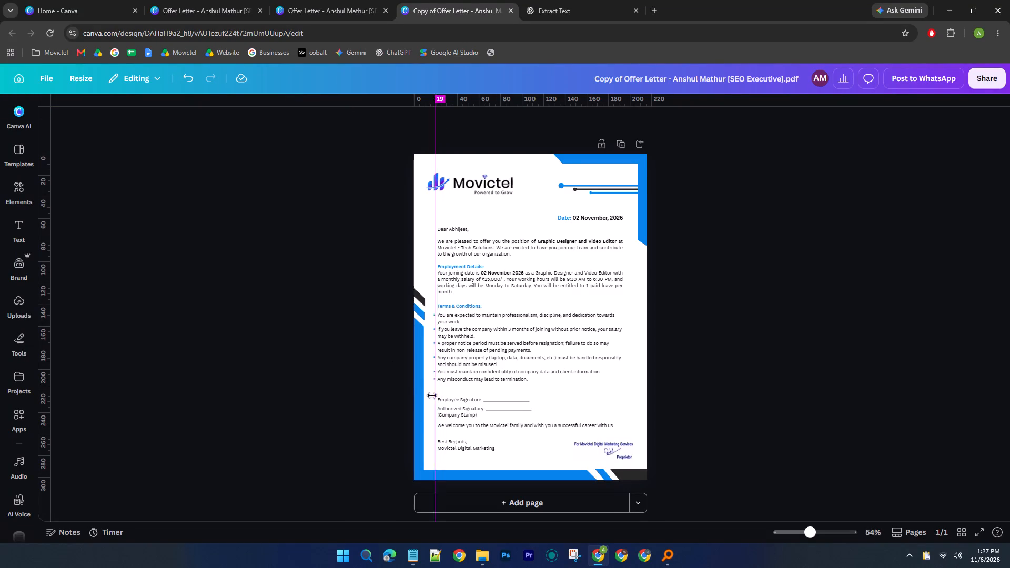
left_click_drag(432, 395, 47, 361)
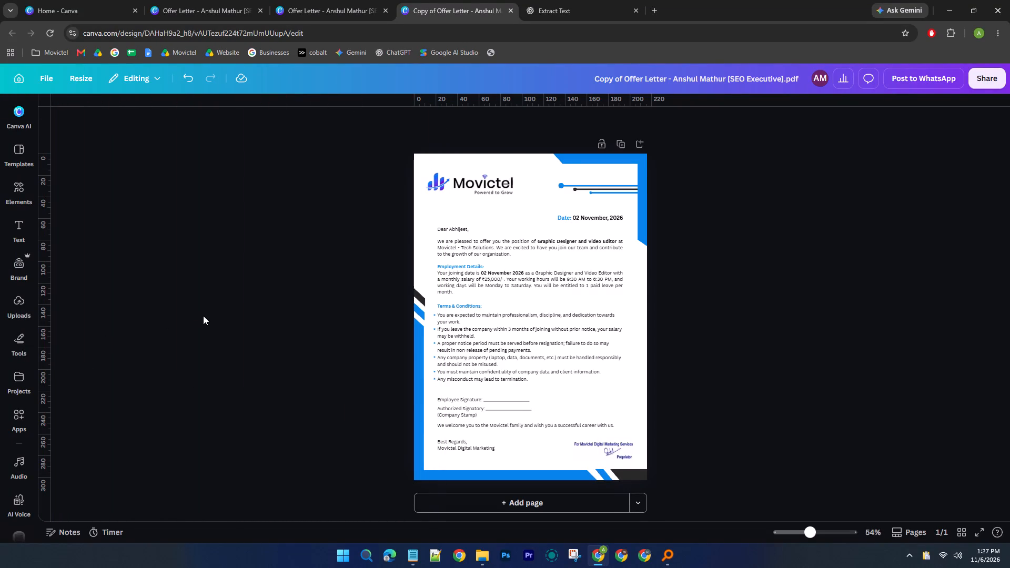
In the copied design, move the "Date: 02 November, 2026" line slightly up, away from the greeting.
left_click(309, 0)
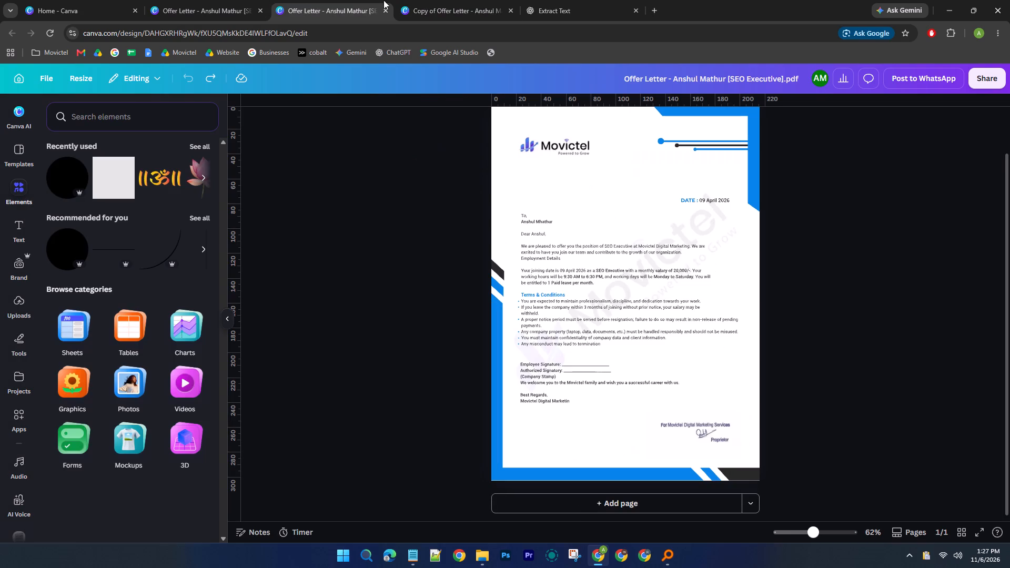
left_click(487, 0)
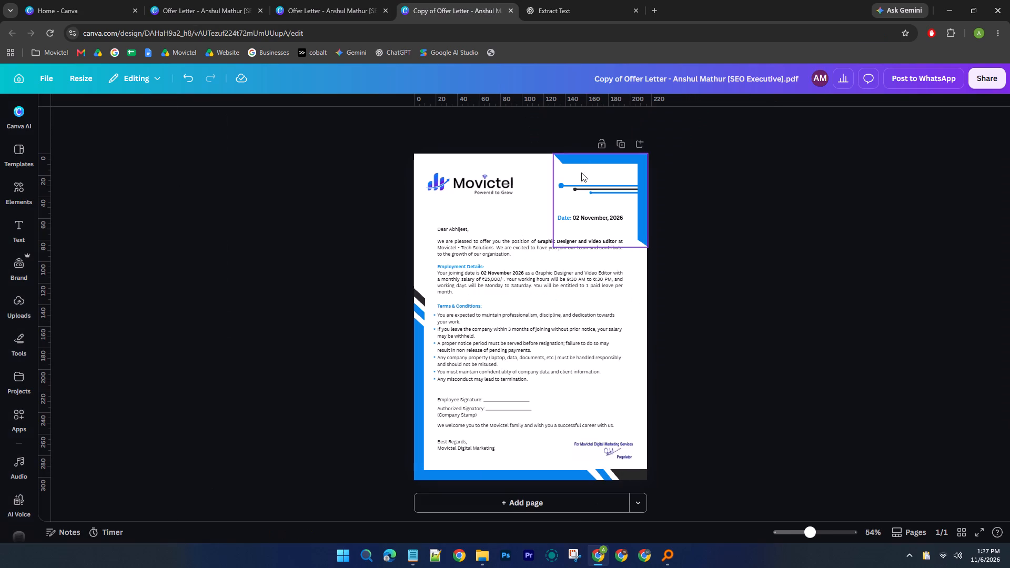
left_click_drag(583, 218, 583, 213)
left_click(819, 184)
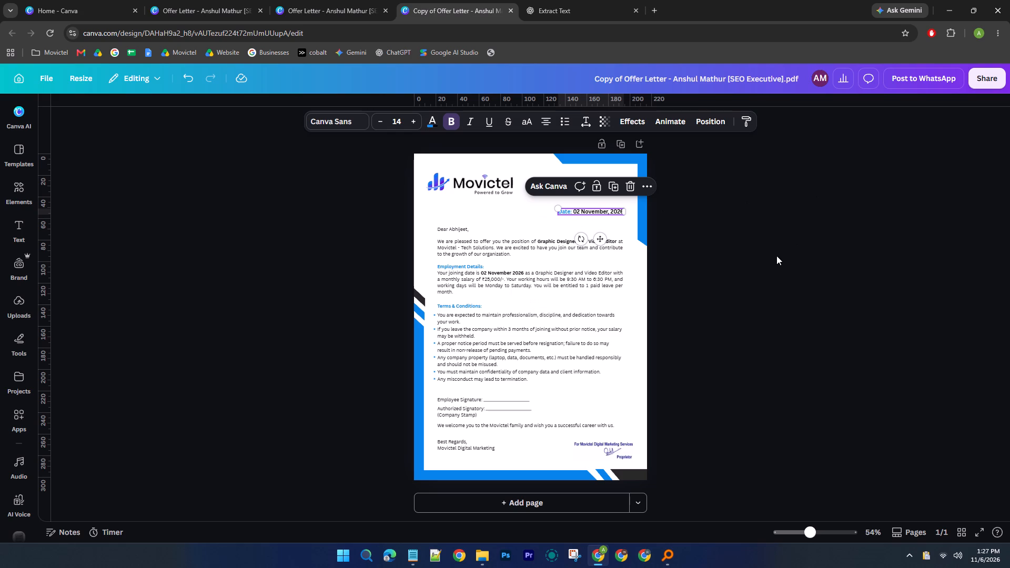
scroll(776, 256, "down", 1)
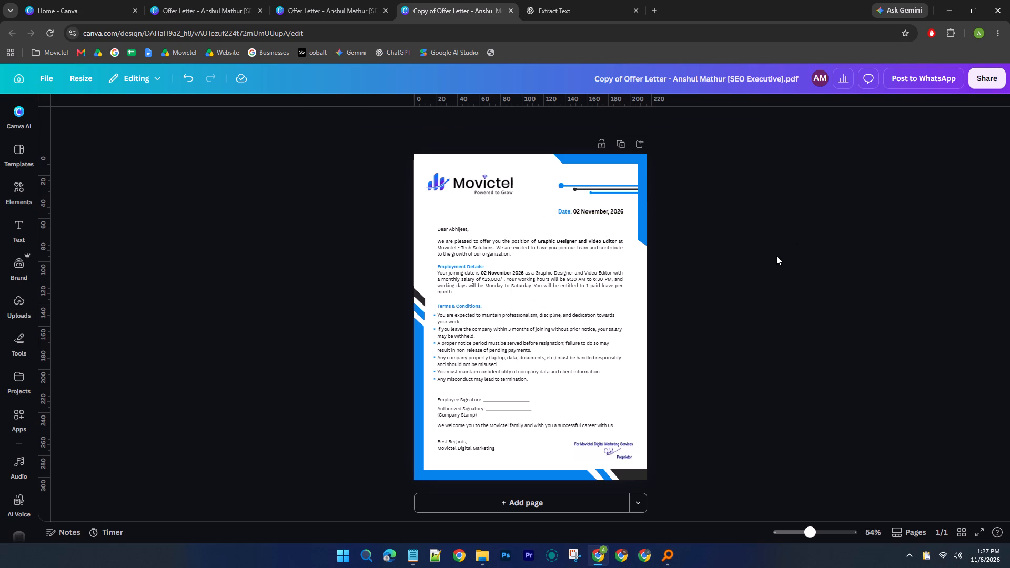
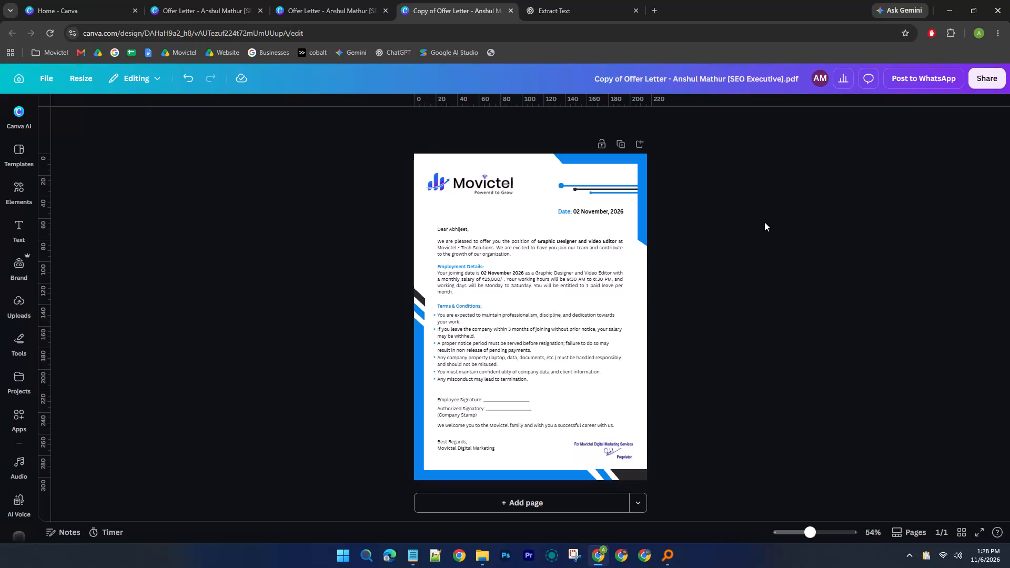
Move the "Employee Signature:" text and its blank line together slightly up, away from the "Authorized Signatory:" line.
left_click(773, 220)
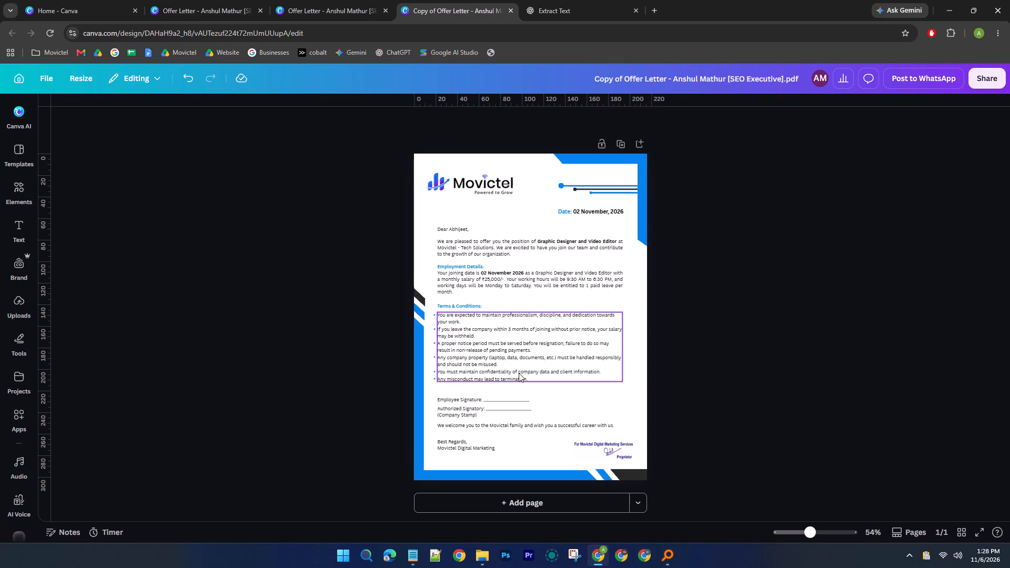
scroll(456, 409, "up", 6, "ctrl")
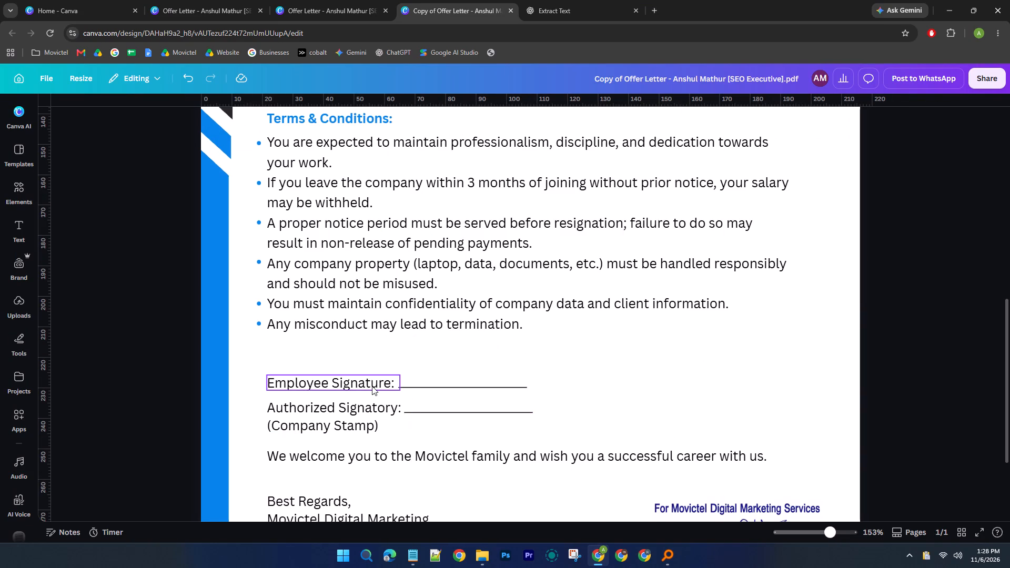
left_click(372, 386)
left_click(413, 388, "shift")
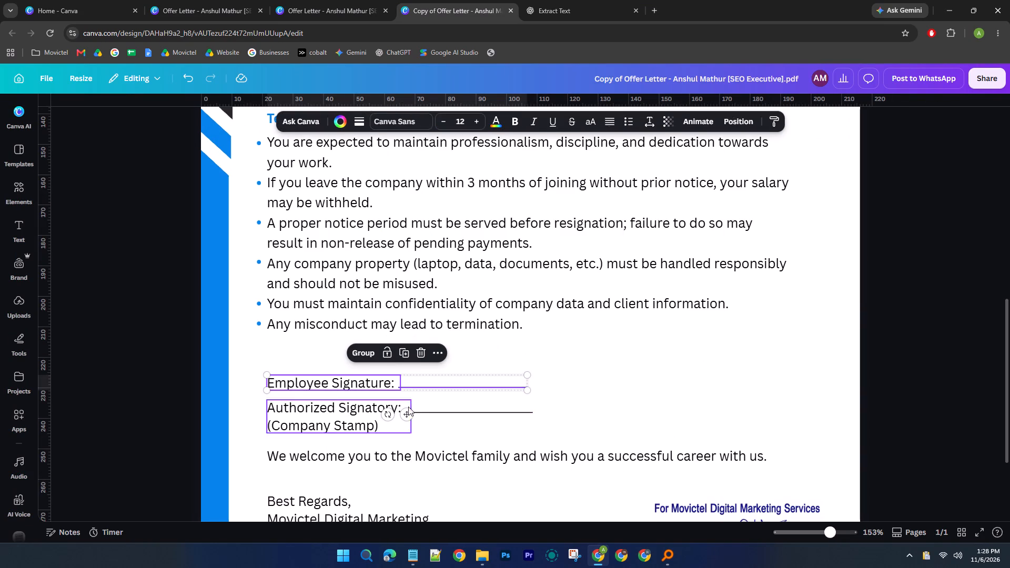
left_click(407, 411)
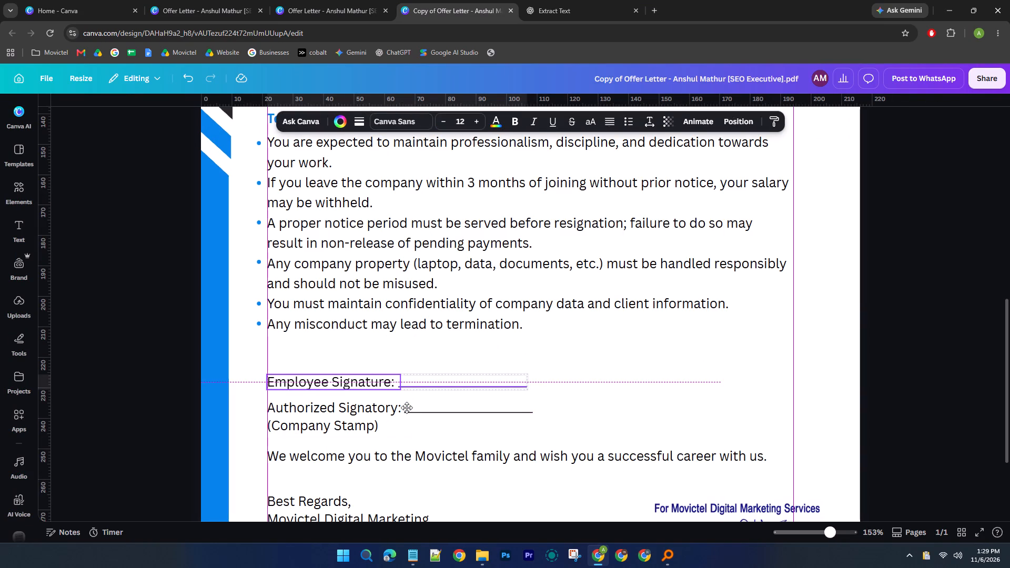
left_click(194, 367)
Move the company stamp and signature image inward until its outer edge aligns with the letter text's right margin.
scroll(160, 336, "down", 3, "ctrl")
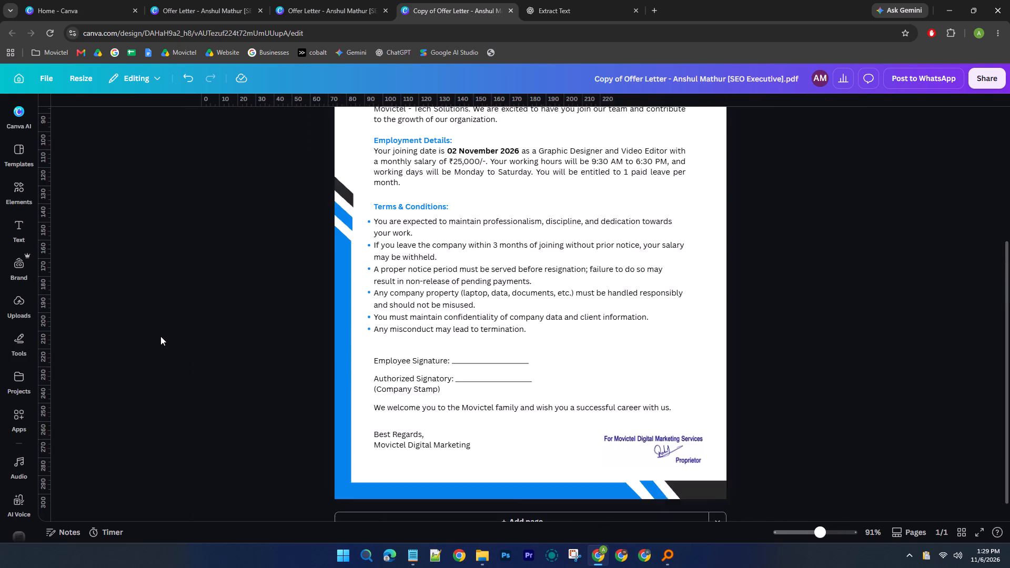
scroll(160, 336, "down", 2, "ctrl")
scroll(297, 317, "up", 1)
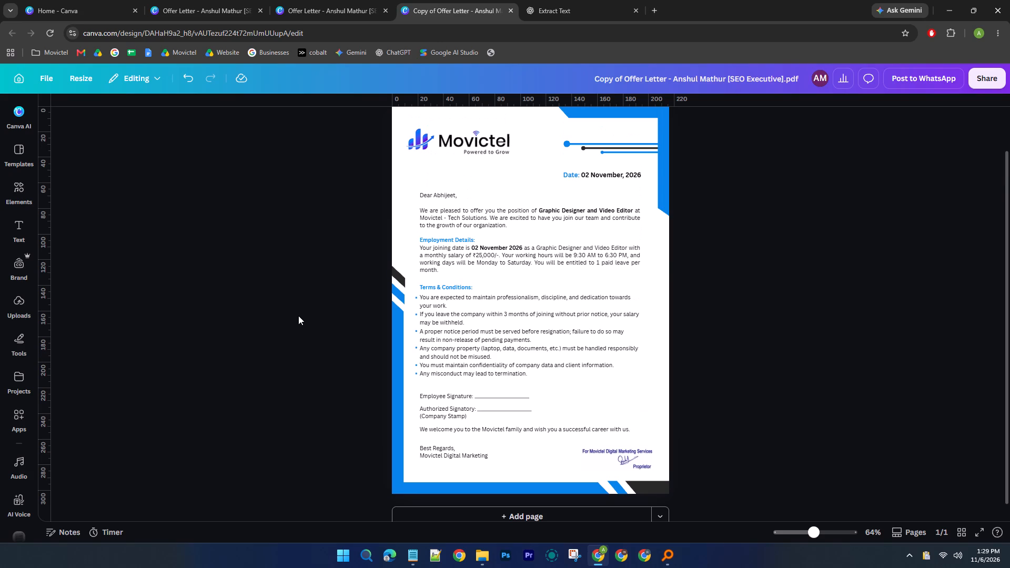
left_click_drag(633, 463, 628, 463)
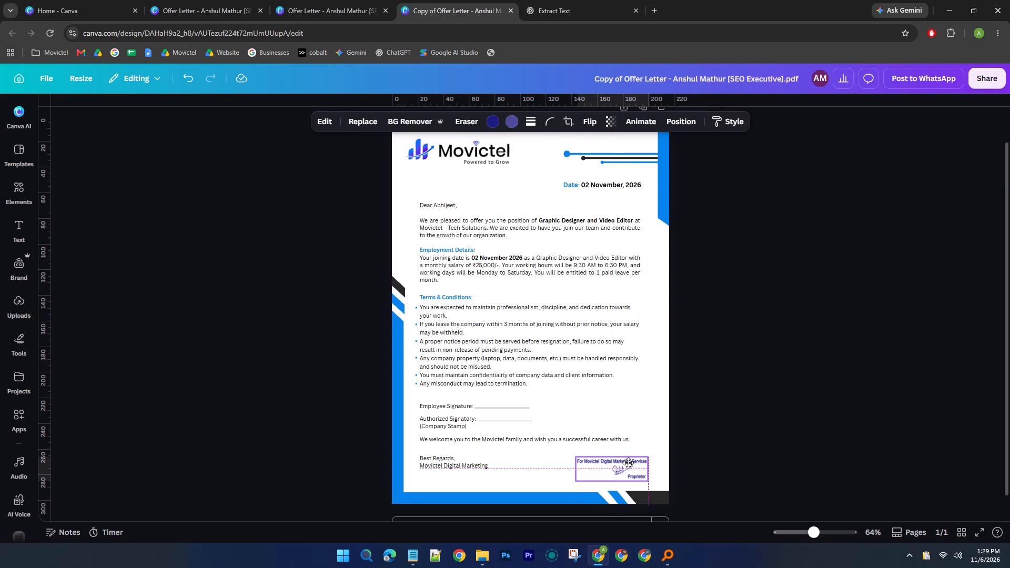
left_click_drag(628, 463, 621, 463)
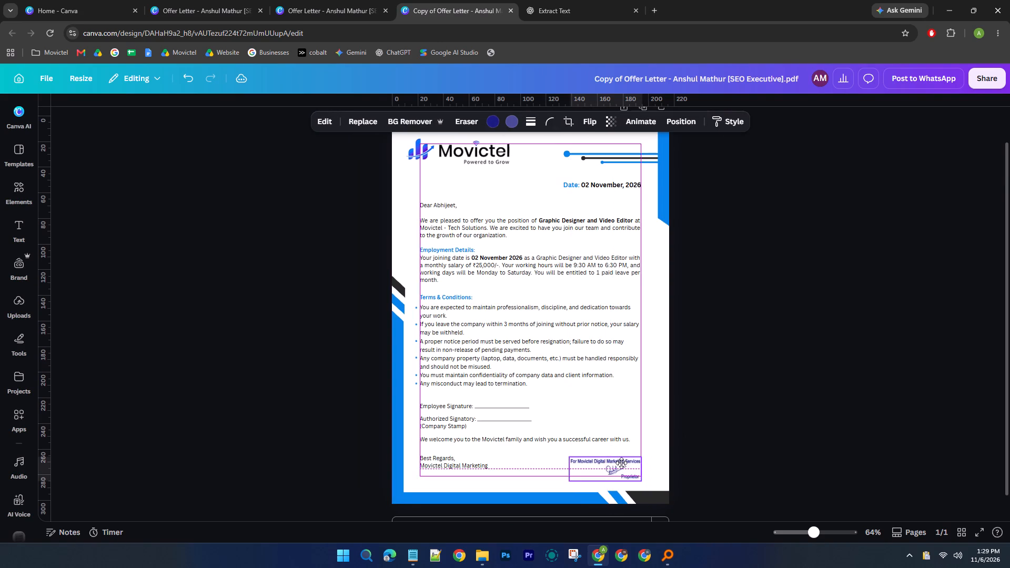
left_click_drag(621, 463, 621, 463)
left_click(750, 412)
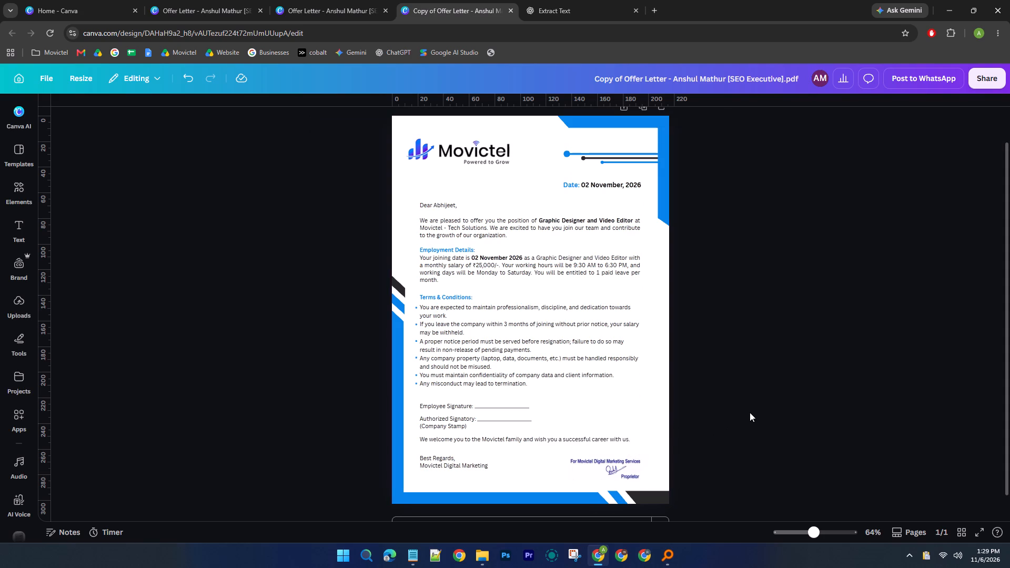
Compare the copied offer letter with the original SEO Executive letter design.
left_click(352, 0)
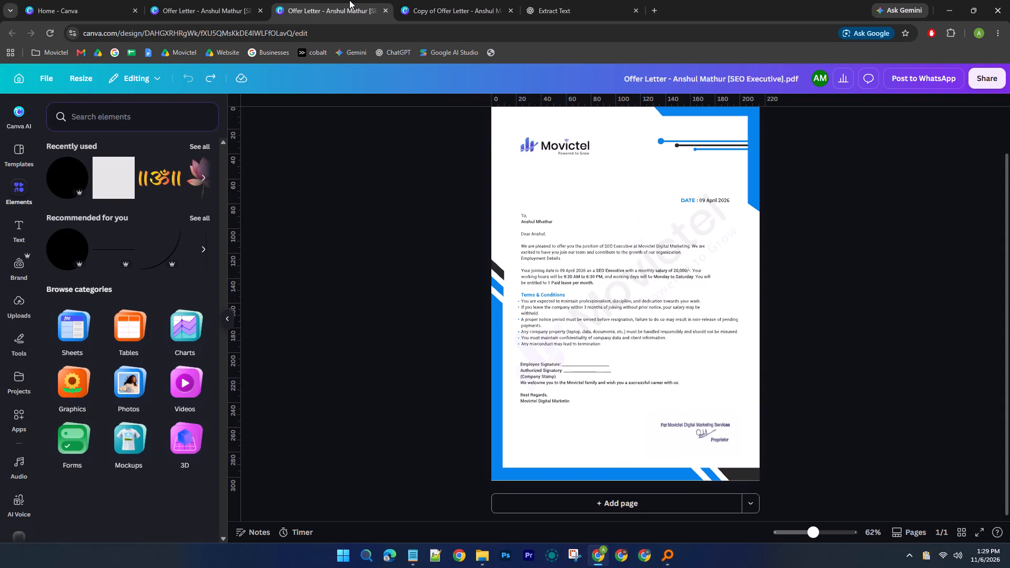
left_click(416, 0)
left_click(793, 292)
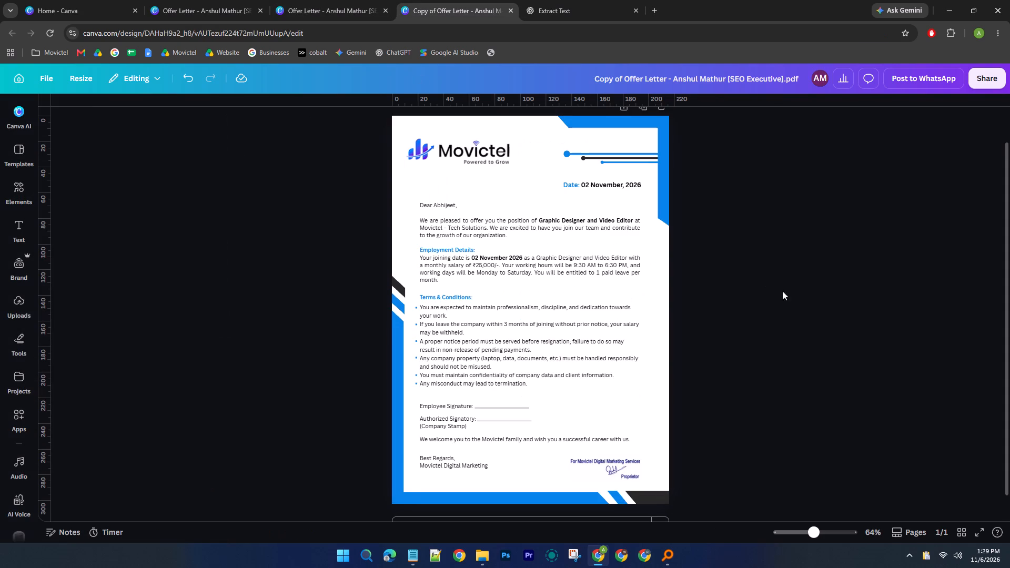
left_click(363, 0)
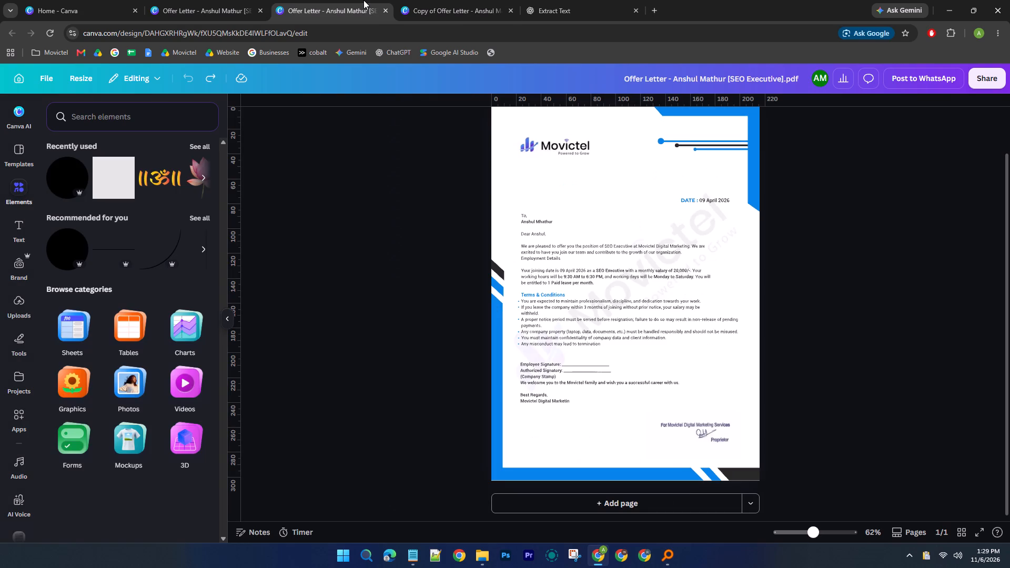
left_click(442, 0)
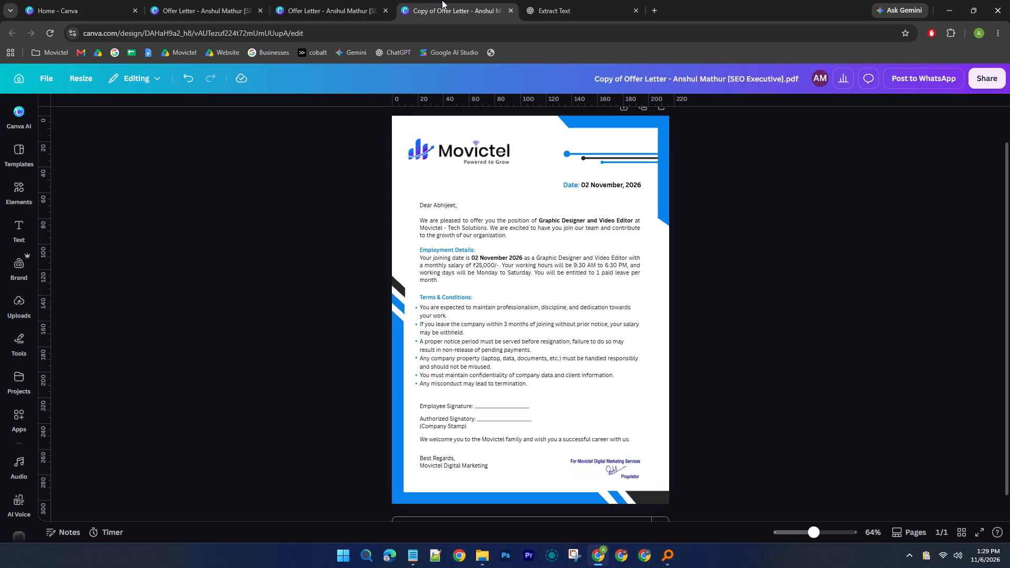
In the copied design's title, remove the "Copy of" prefix and replace the previous employee's name with the new employee's full name.
left_click(642, 78)
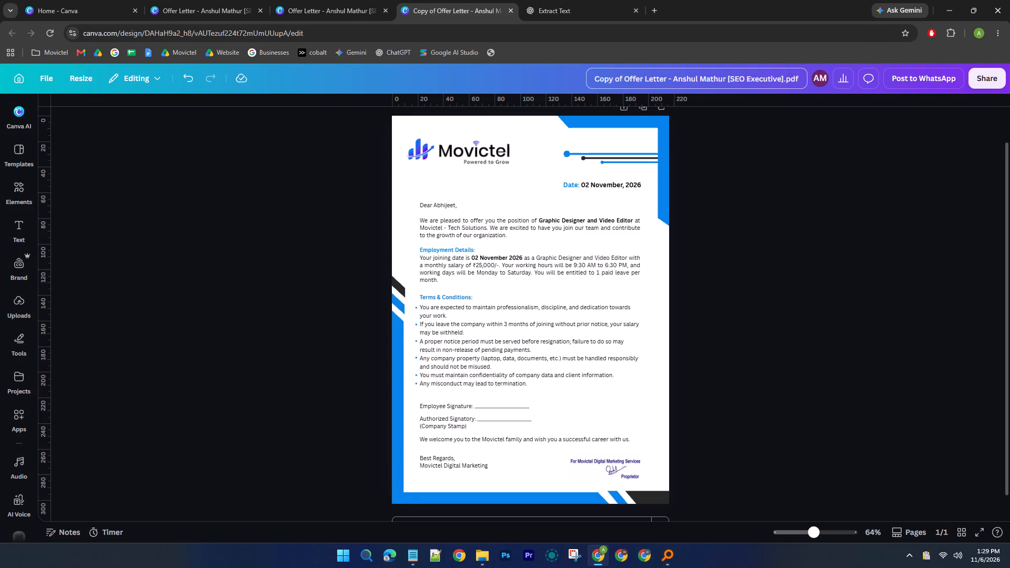
left_click_drag(625, 83, 587, 75)
key("BackSpace")
left_click_drag(672, 79, 726, 79)
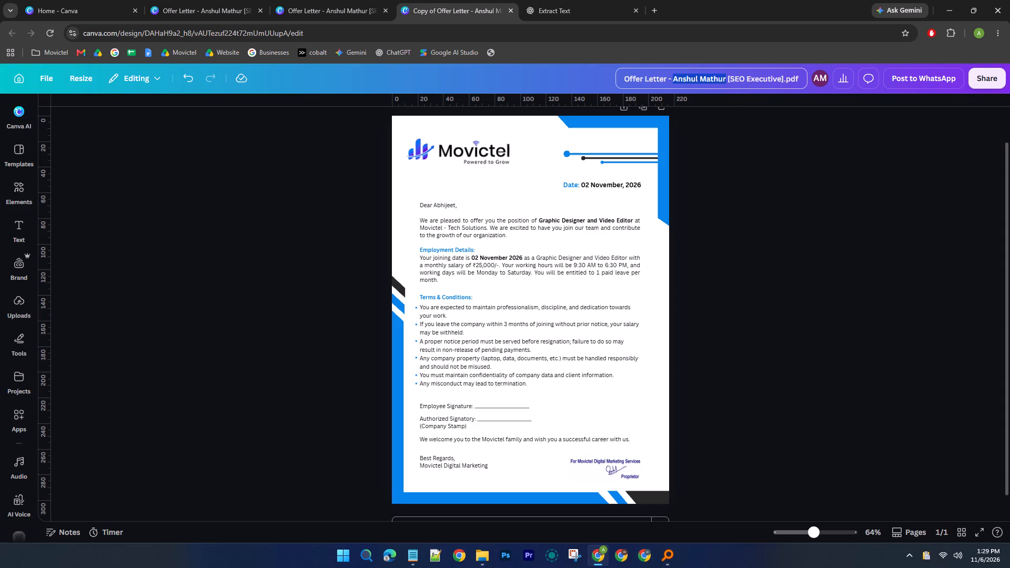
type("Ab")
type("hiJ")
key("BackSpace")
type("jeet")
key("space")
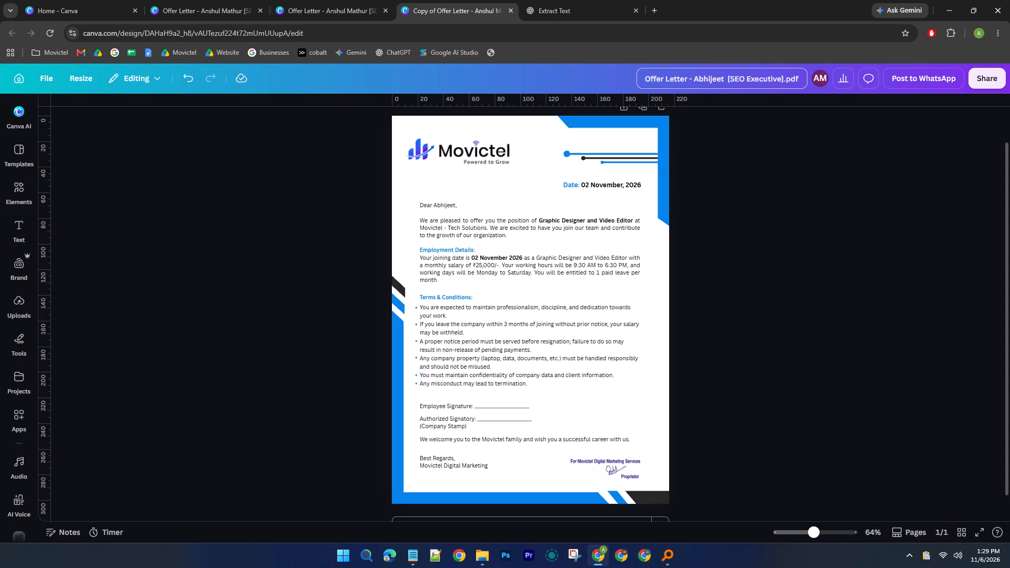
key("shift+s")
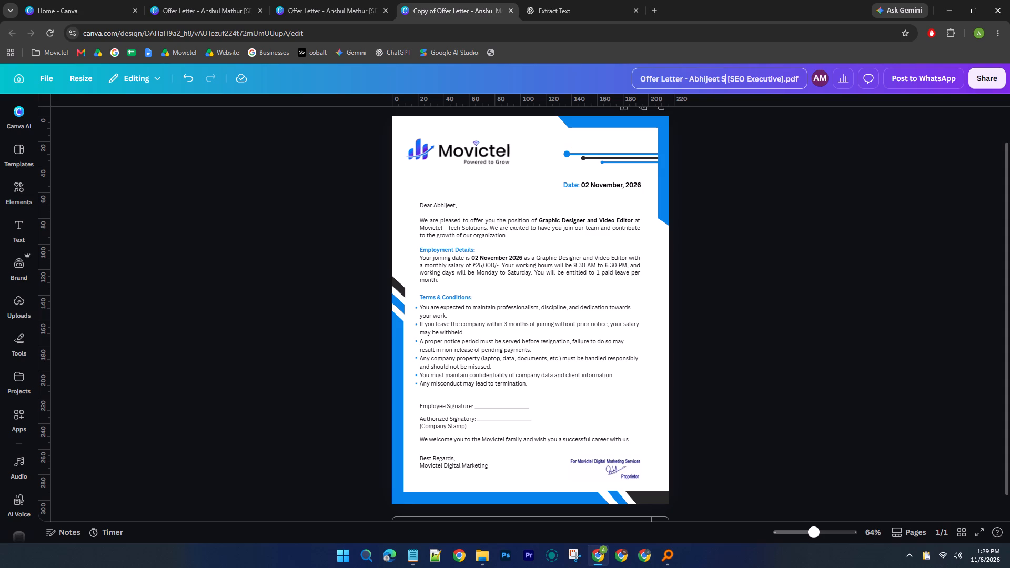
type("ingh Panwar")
Replace the job title in the design title's brackets with "Graphic Designer & Video Editor".
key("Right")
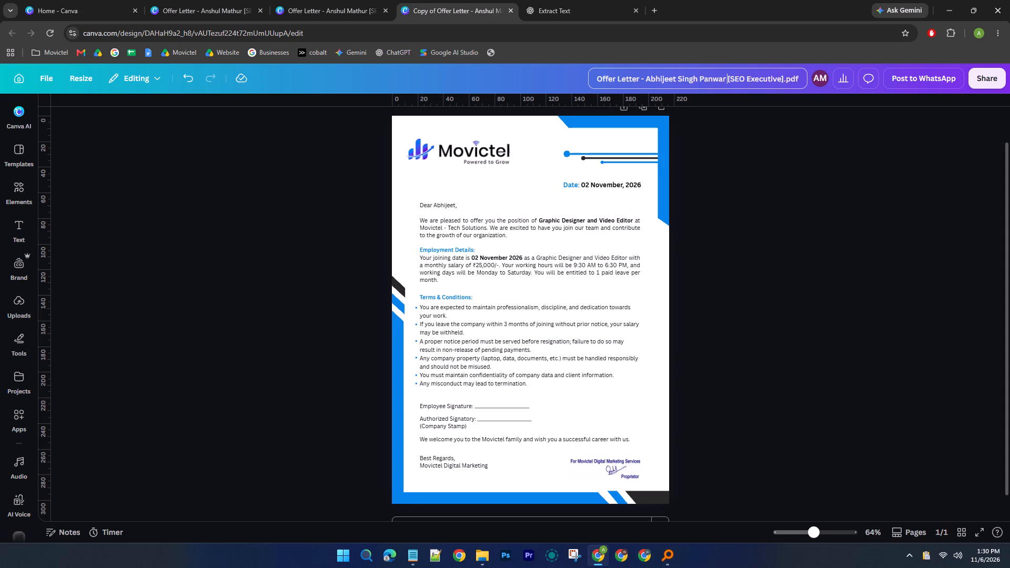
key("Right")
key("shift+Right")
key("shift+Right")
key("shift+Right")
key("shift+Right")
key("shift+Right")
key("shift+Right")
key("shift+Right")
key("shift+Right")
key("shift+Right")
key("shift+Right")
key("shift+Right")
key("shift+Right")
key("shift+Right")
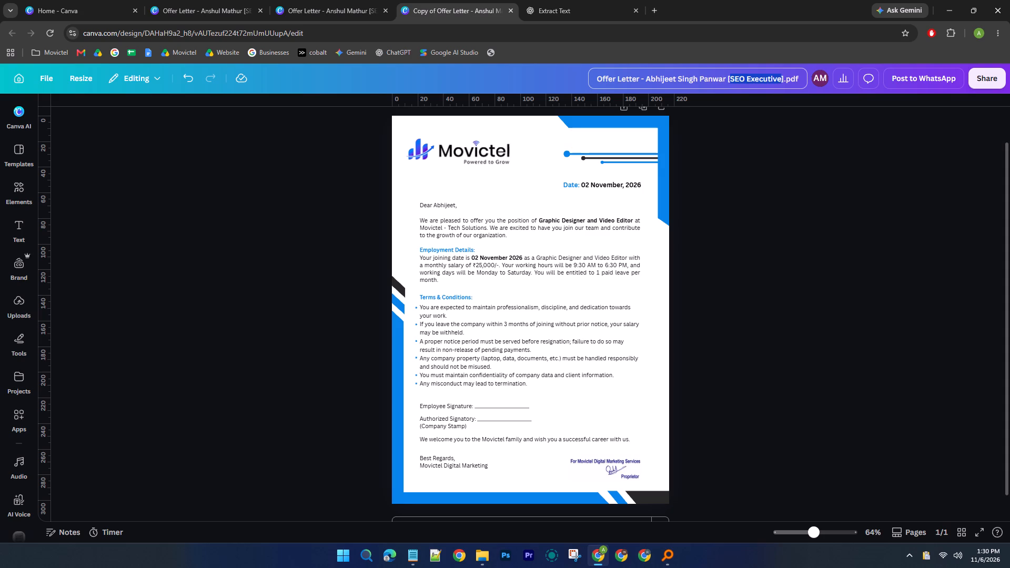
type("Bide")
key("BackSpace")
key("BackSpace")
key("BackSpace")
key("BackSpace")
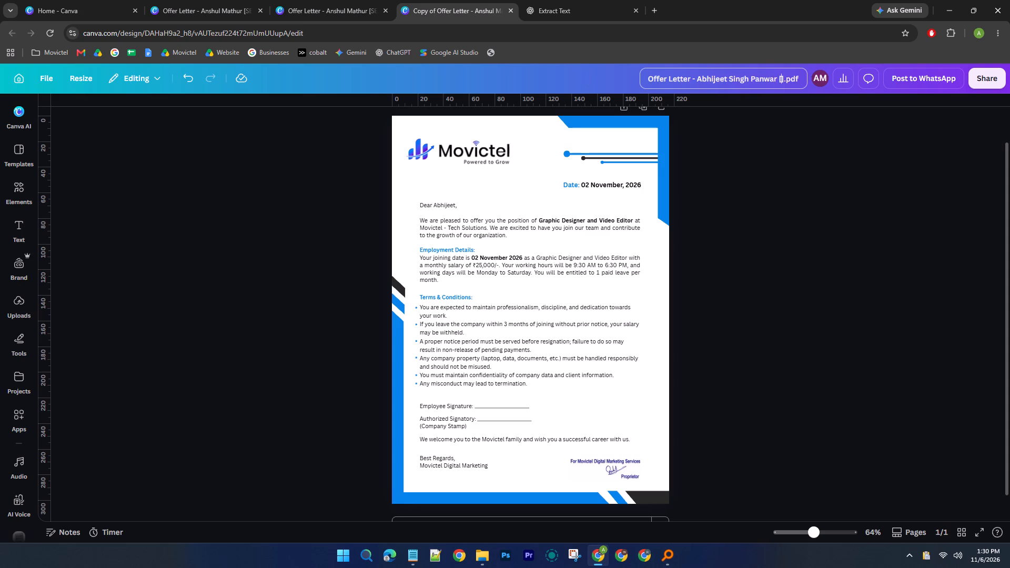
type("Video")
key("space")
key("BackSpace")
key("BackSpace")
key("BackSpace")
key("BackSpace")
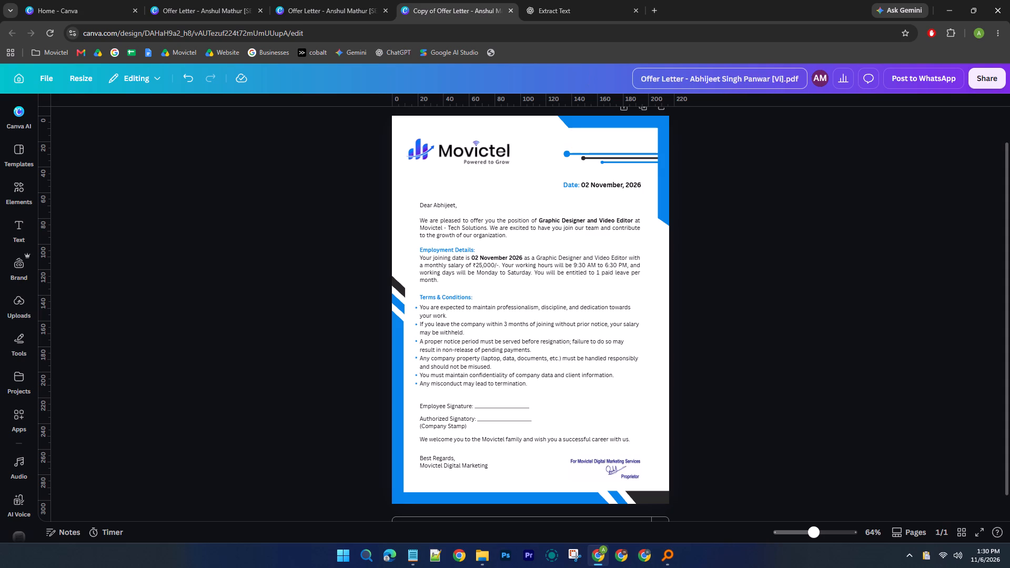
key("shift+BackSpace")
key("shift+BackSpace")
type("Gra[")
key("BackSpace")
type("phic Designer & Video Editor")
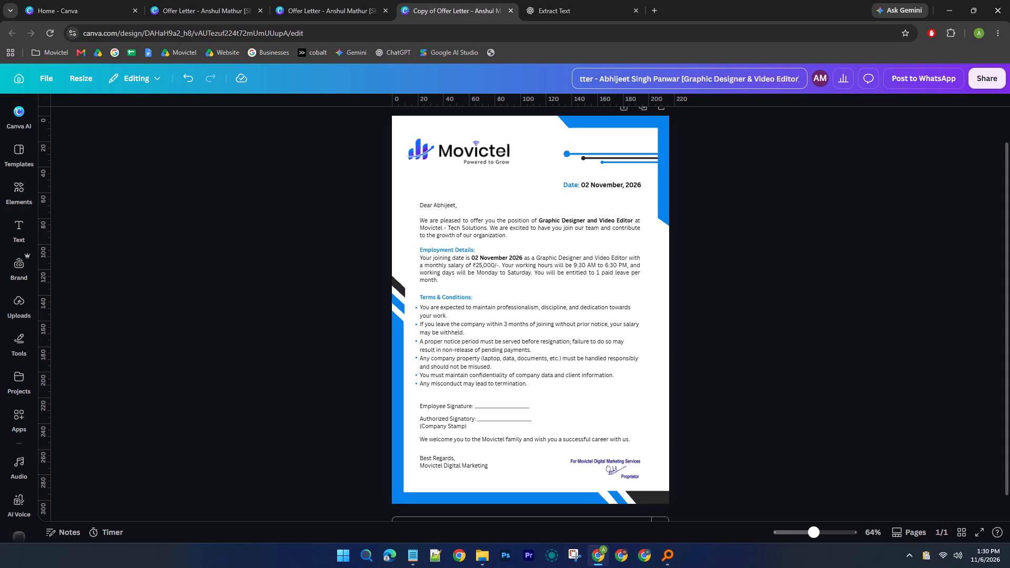
Remove the ".pdf" ending from the design title.
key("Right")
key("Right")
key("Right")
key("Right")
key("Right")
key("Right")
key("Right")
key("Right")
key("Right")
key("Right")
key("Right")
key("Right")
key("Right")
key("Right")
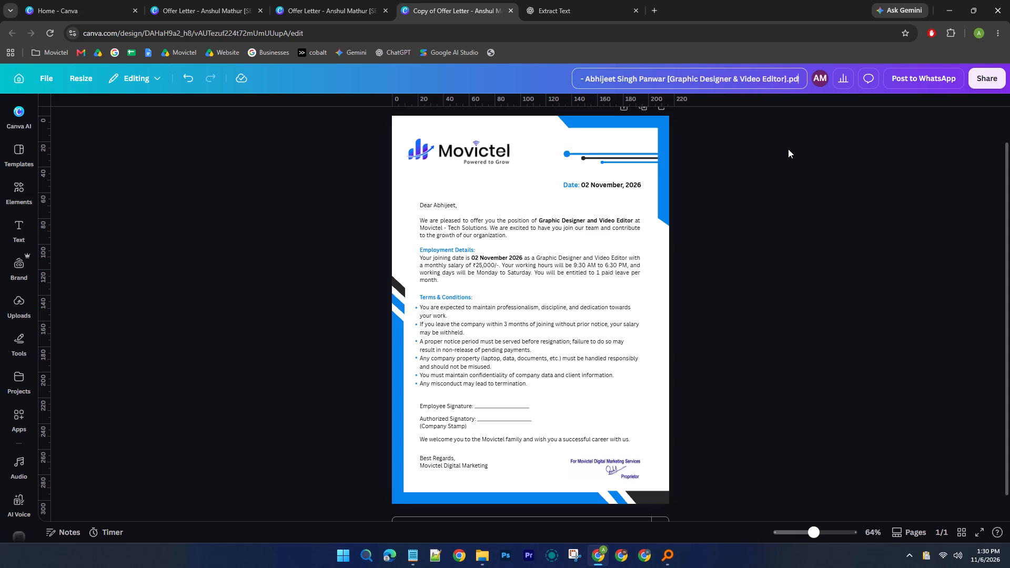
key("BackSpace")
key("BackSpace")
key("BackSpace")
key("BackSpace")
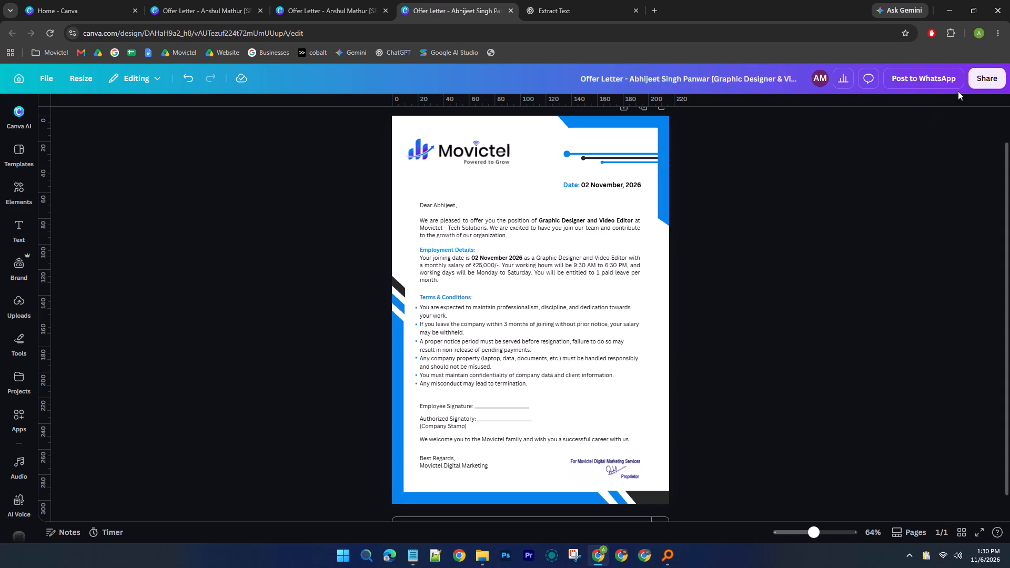
Download the finished offer letter as a PDF.
left_click(977, 82)
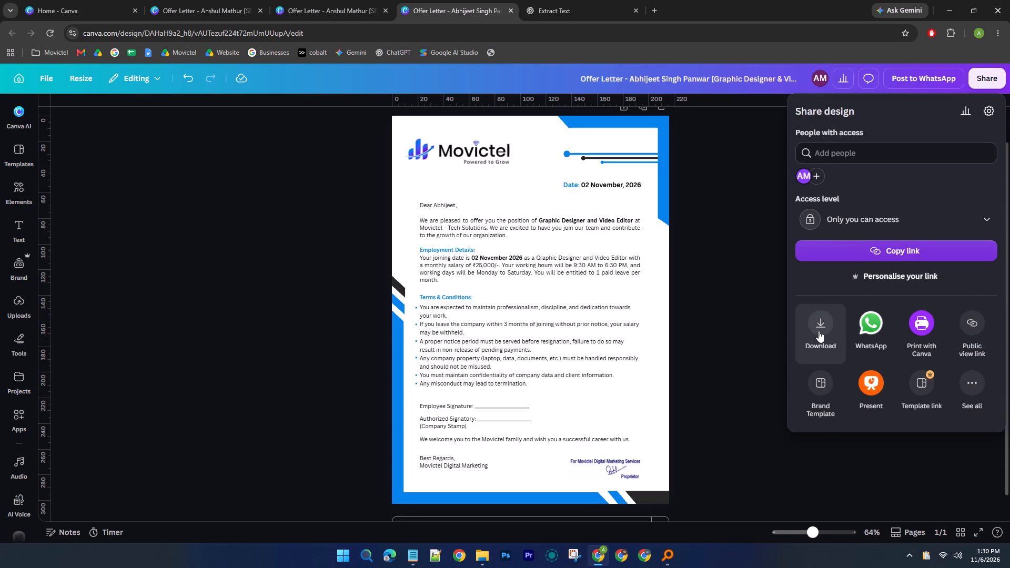
left_click(819, 331)
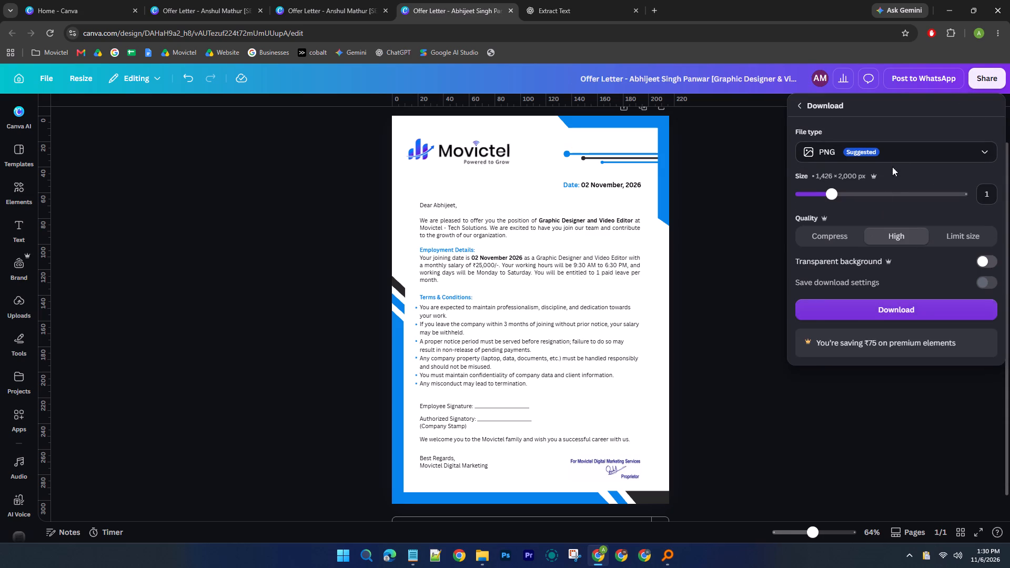
left_click(897, 154)
left_click(877, 249)
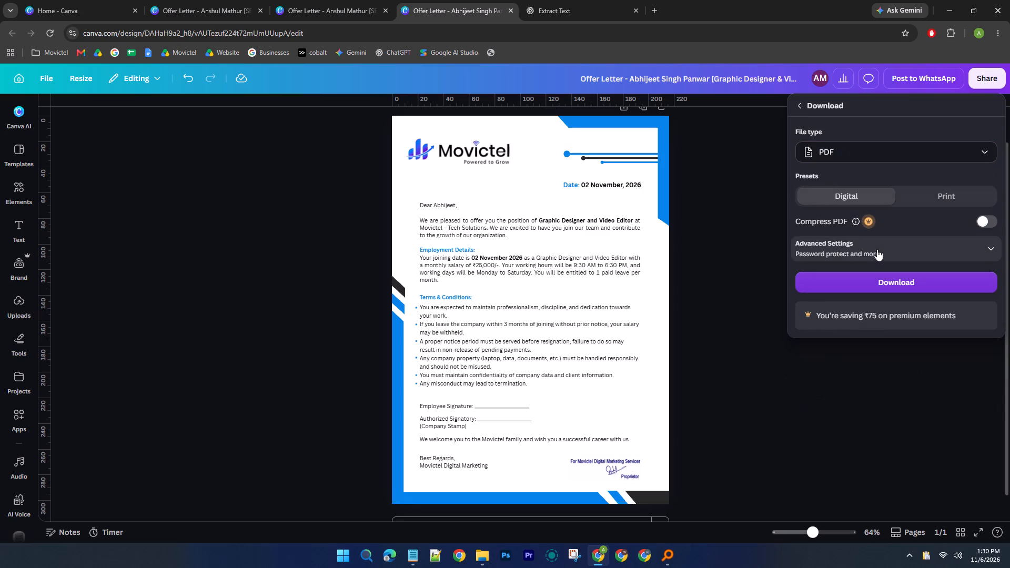
left_click(882, 282)
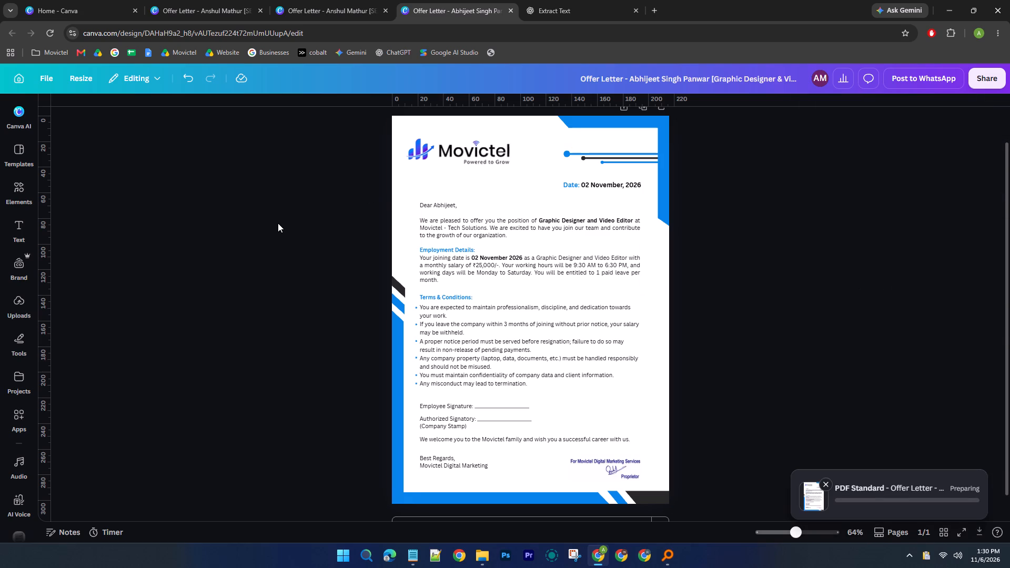